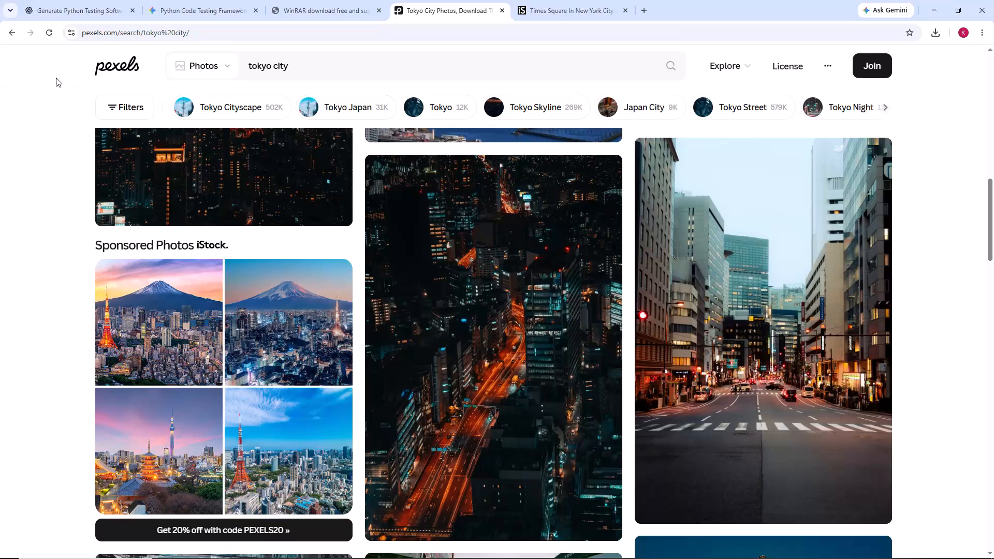
# Search the Pexels photo library for "retro camera".
pyautogui.click(356, 76)
pyautogui.moveTo(314, 67); pyautogui.dragTo(223, 78)
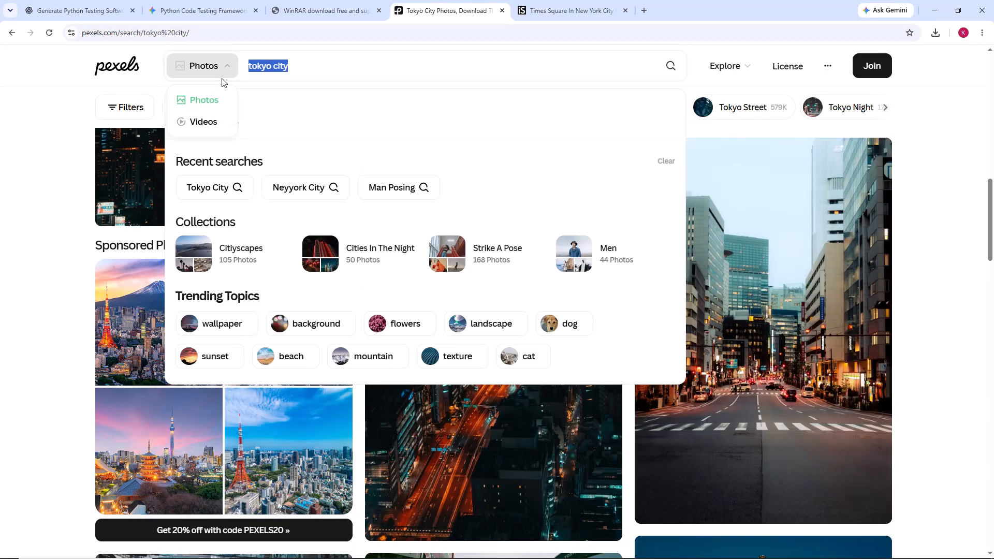
pyautogui.press('r')
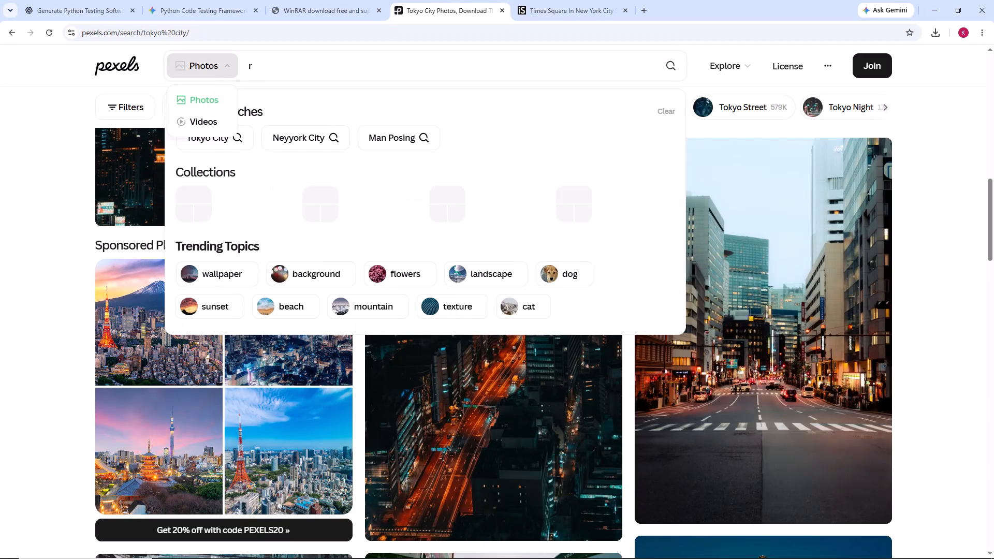
pyautogui.write('etro camera')
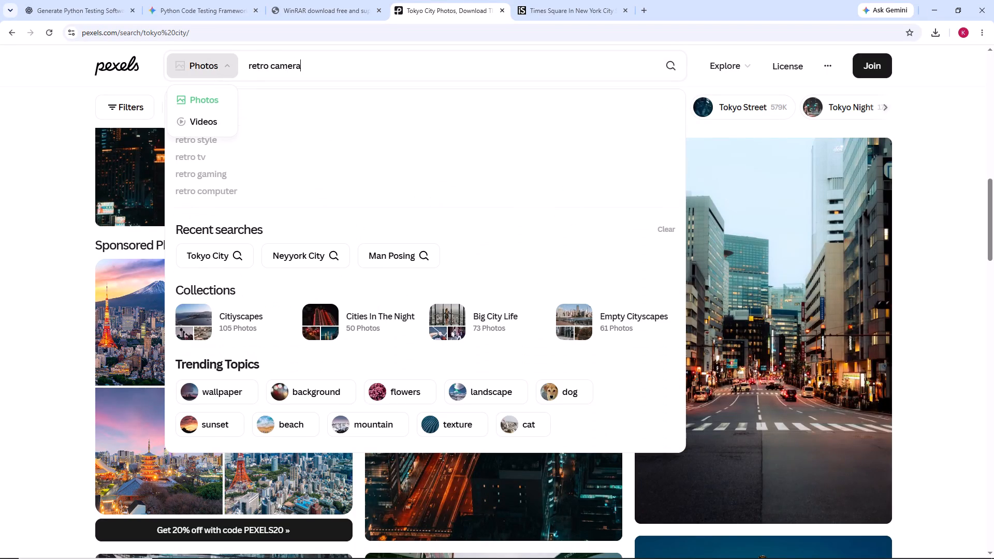
pyautogui.press('Return')
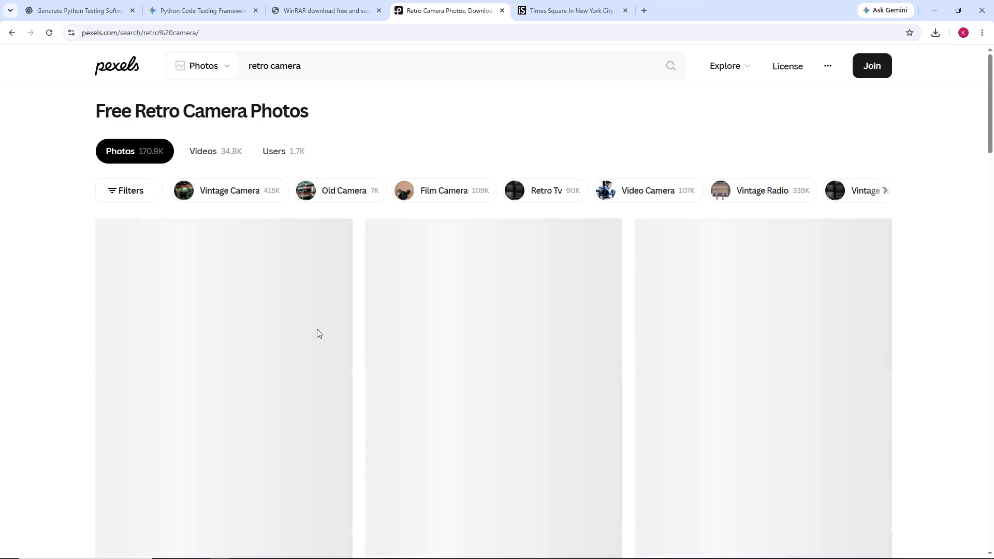
# Download the photo of the black Nikon film camera on a white table from the retro camera results.
pyautogui.scroll(-3, 317, 330)
pyautogui.scroll(2, 317, 330)
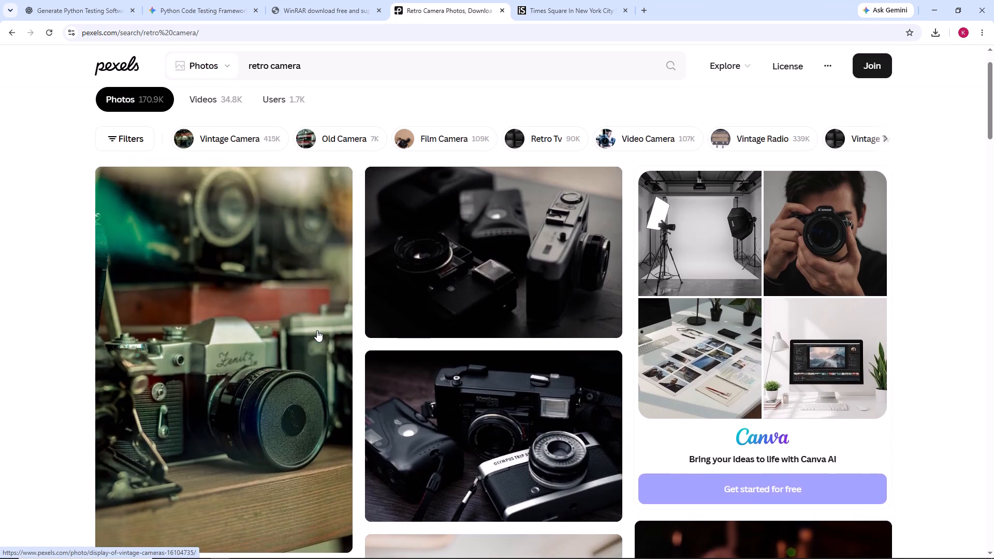
pyautogui.scroll(2, 317, 330)
pyautogui.scroll(-7, 317, 332)
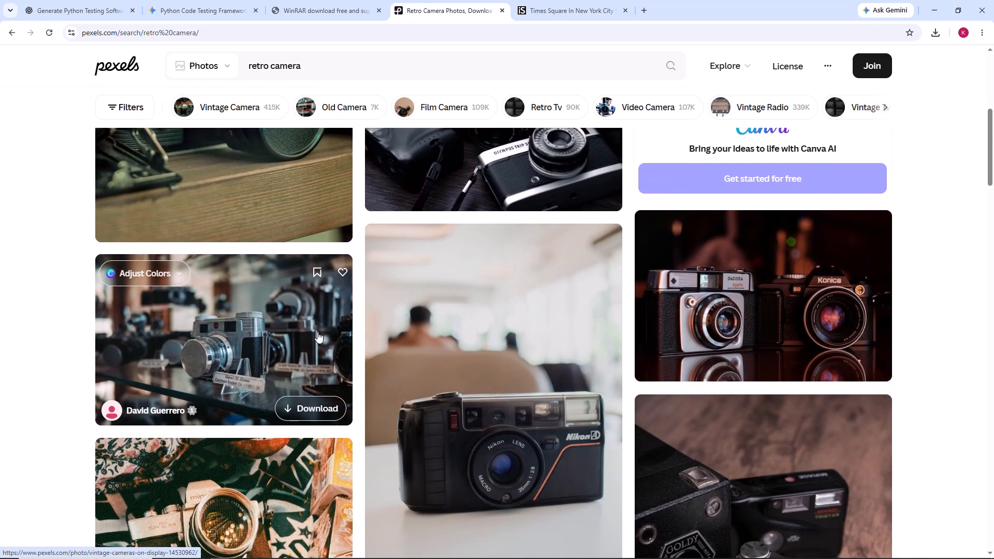
pyautogui.scroll(-3, 317, 332)
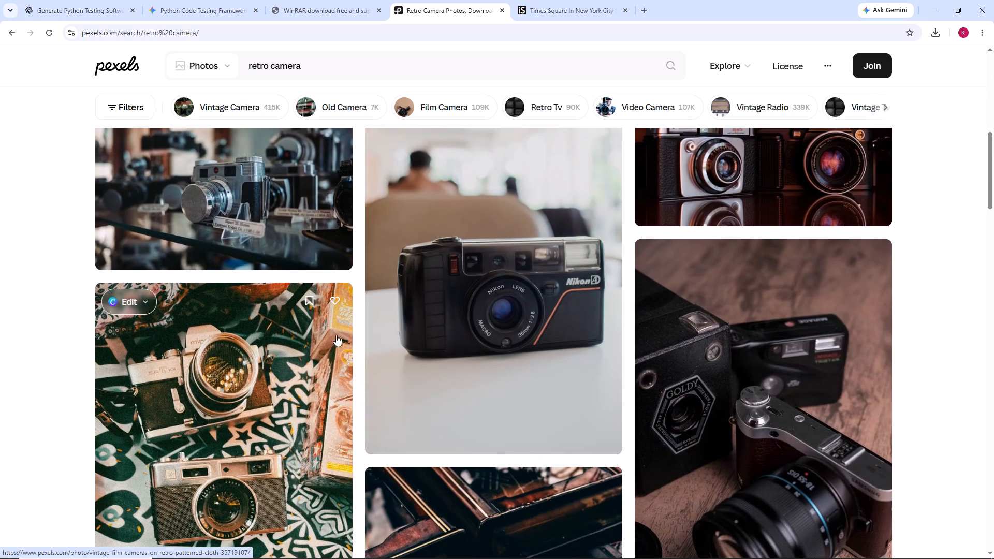
pyautogui.click(444, 339)
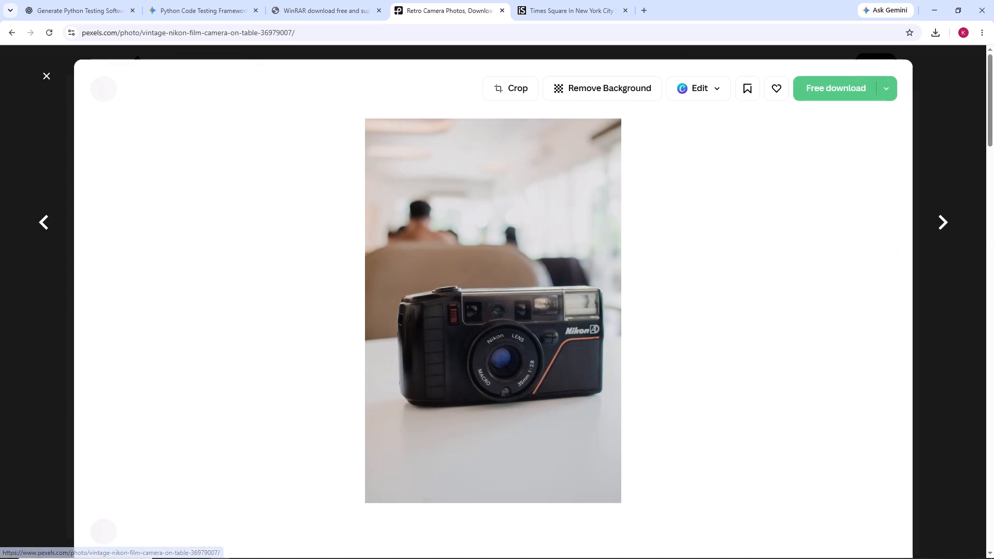
pyautogui.click(839, 93)
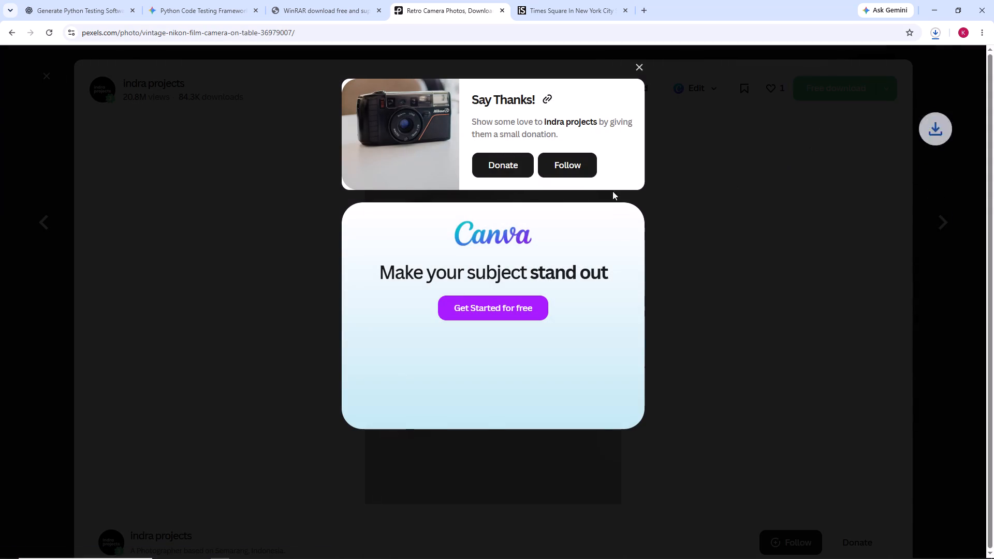
pyautogui.click(638, 69)
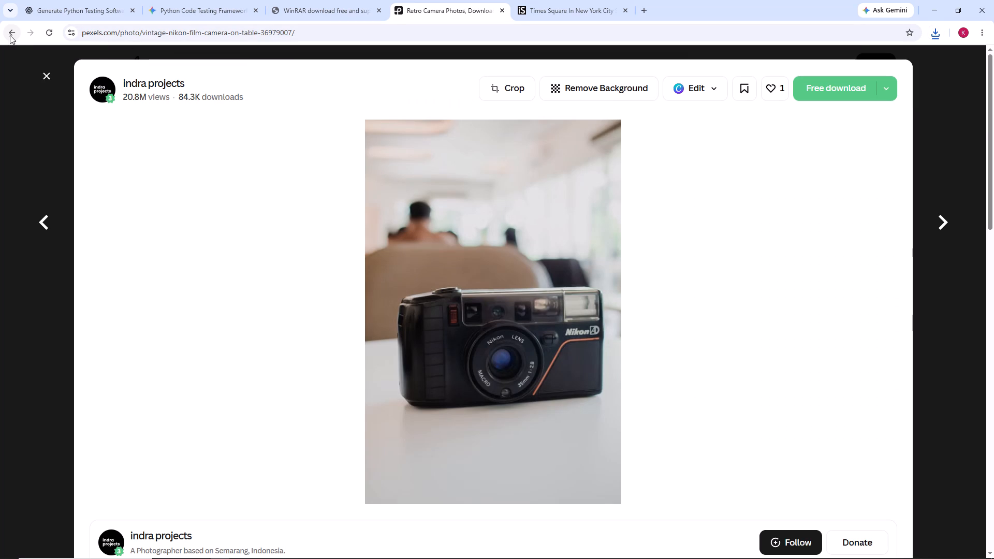
# Return to the photo results and search the library for "wooden table".
pyautogui.click(8, 34)
pyautogui.moveTo(323, 69); pyautogui.dragTo(269, 66)
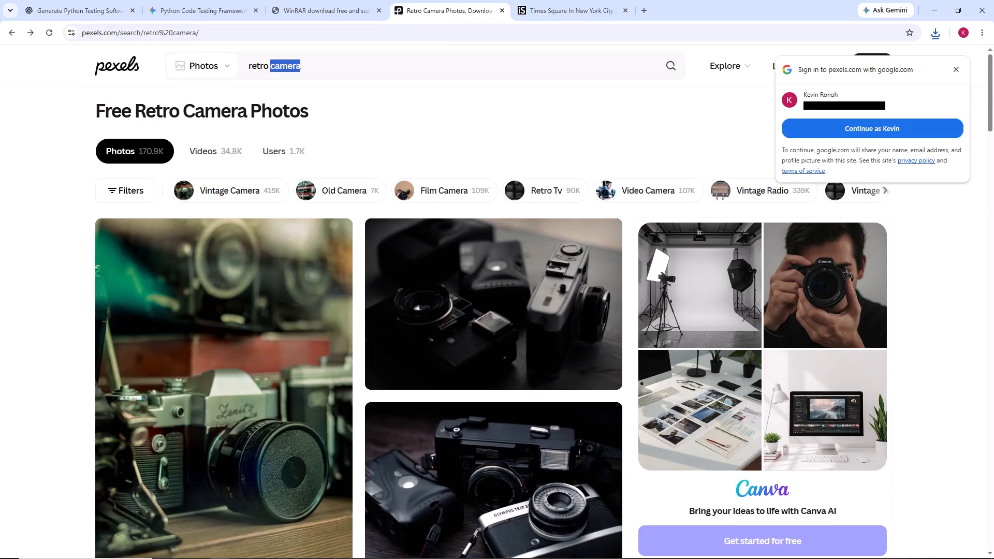
pyautogui.moveTo(269, 66); pyautogui.dragTo(248, 69)
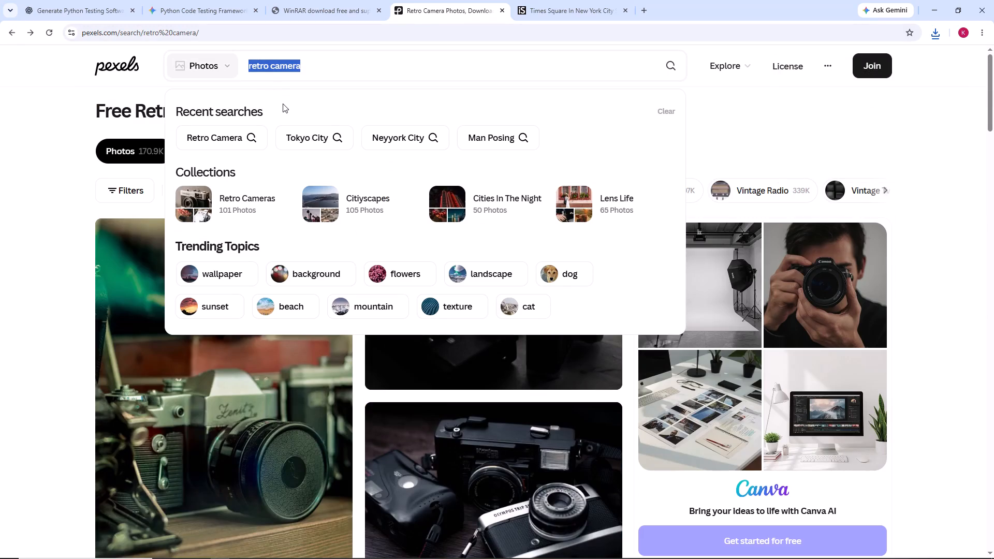
pyautogui.write('a c')
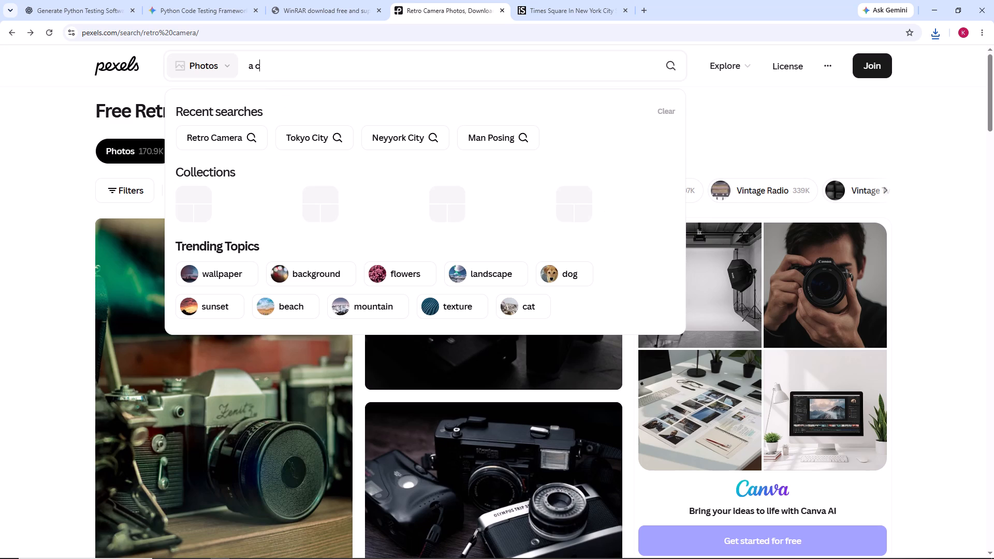
pyautogui.press('BackSpace')
pyautogui.press('BackSpace')
pyautogui.press('BackSpace')
pyautogui.press('BackSpace')
pyautogui.write('woode')
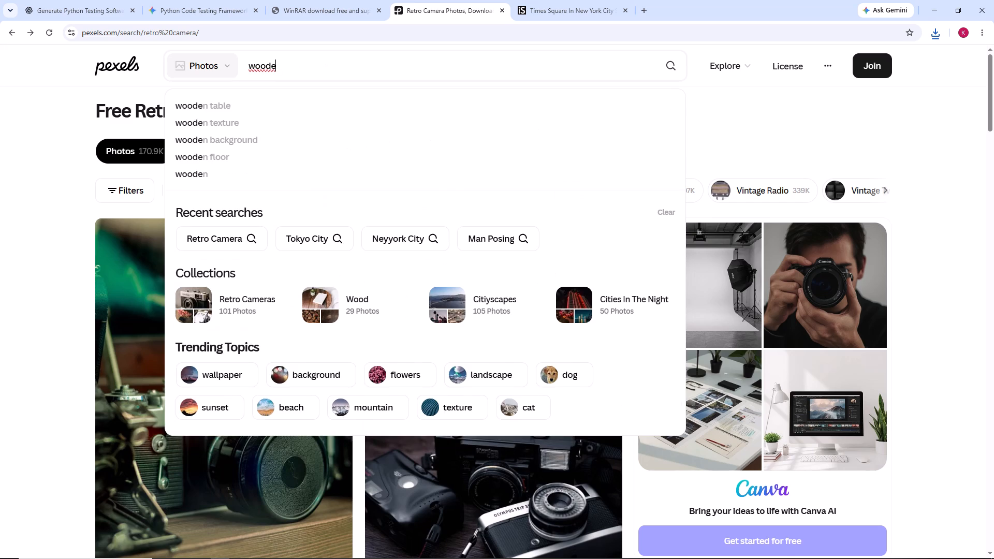
pyautogui.press('n')
pyautogui.press('space')
pyautogui.write('table')
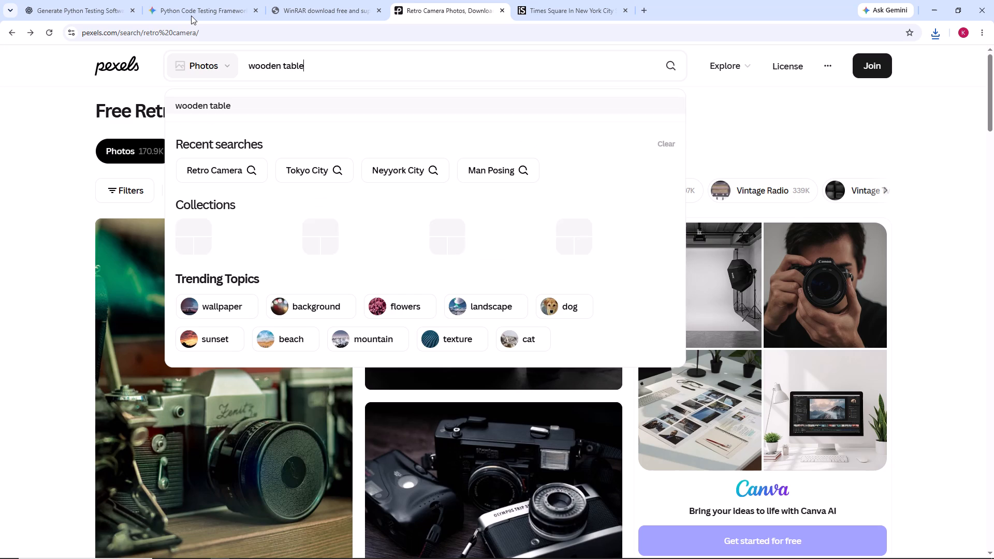
pyautogui.press('Return')
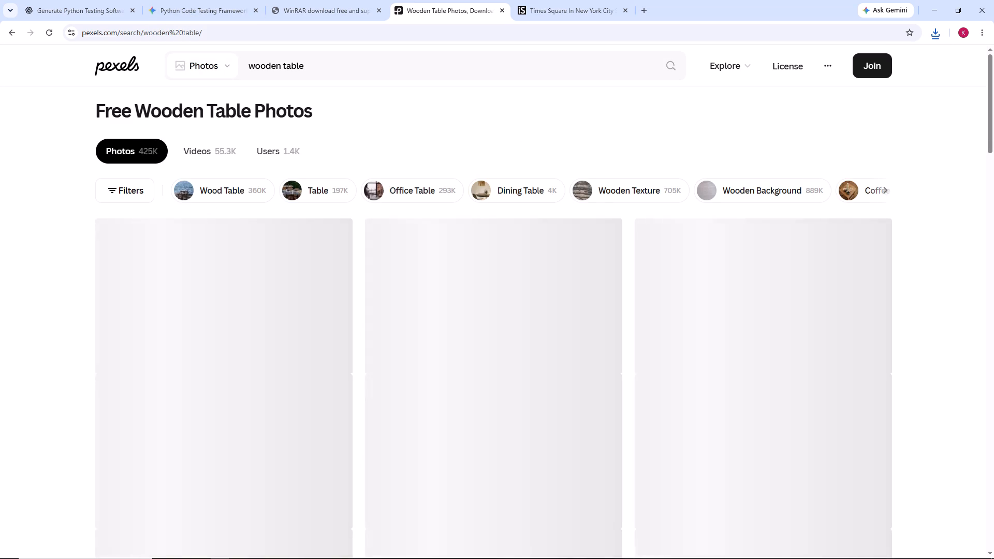
# Find and download the photo of a round wooden table against a red and black background.
pyautogui.scroll(-4, 349, 284)
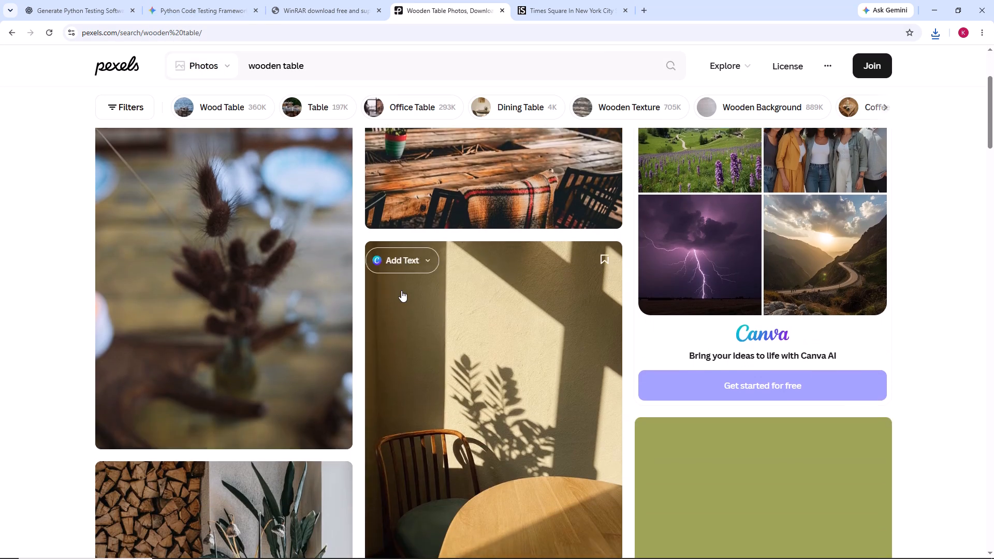
pyautogui.scroll(-12, 401, 290)
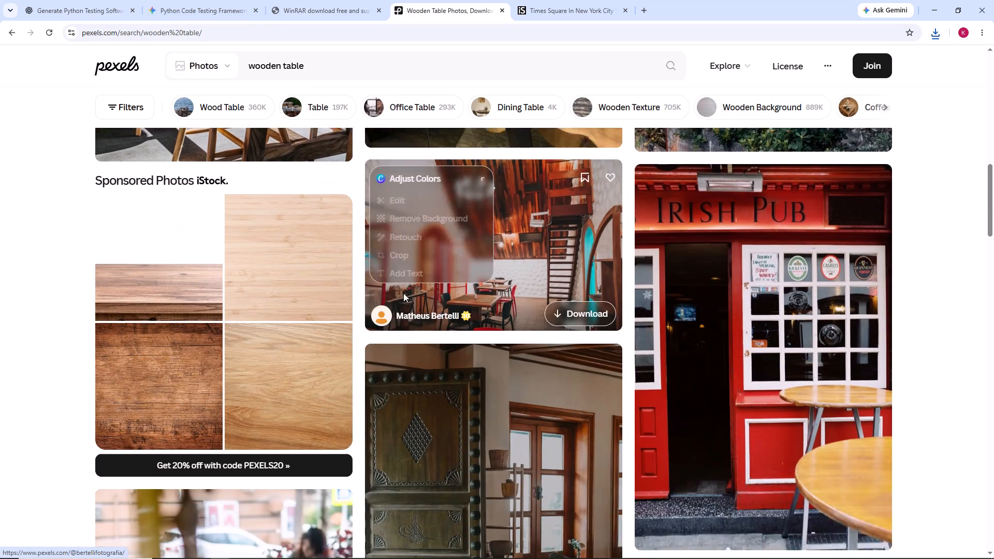
pyautogui.scroll(-11, 403, 293)
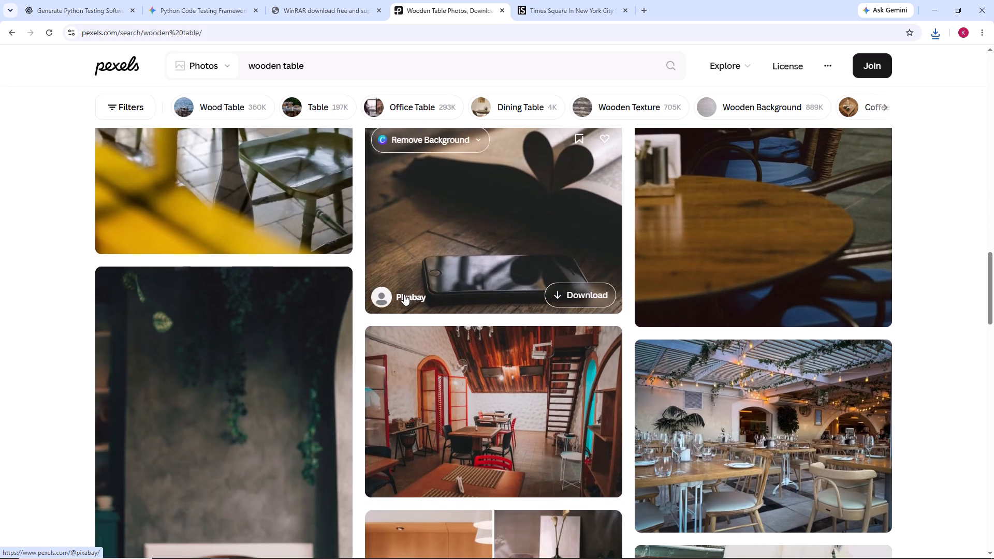
pyautogui.scroll(-7, 404, 294)
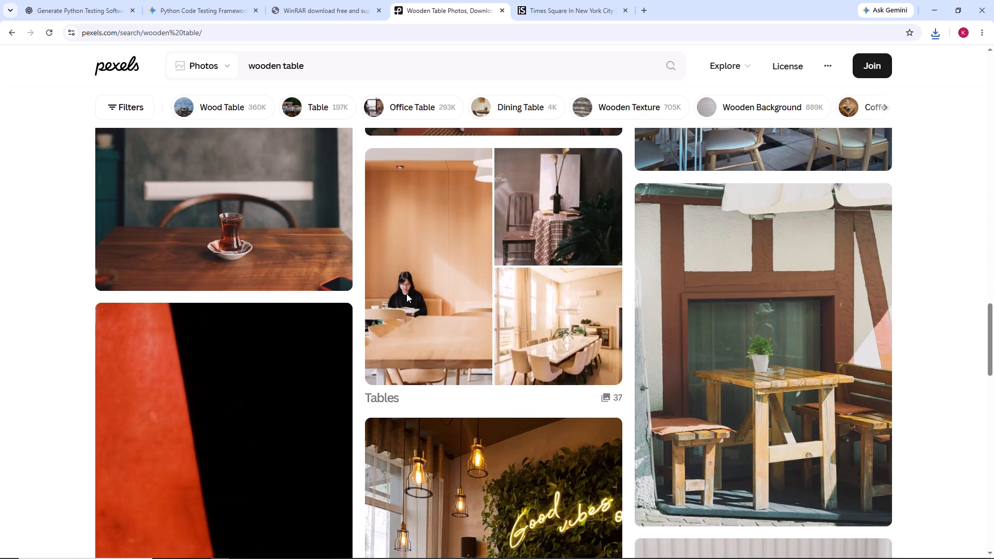
pyautogui.scroll(-2, 406, 293)
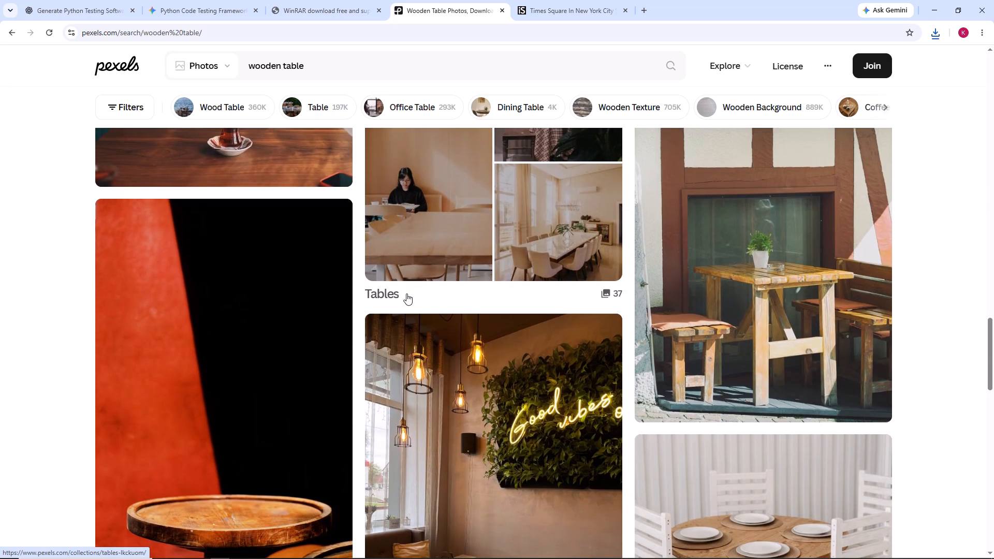
pyautogui.scroll(-4, 406, 293)
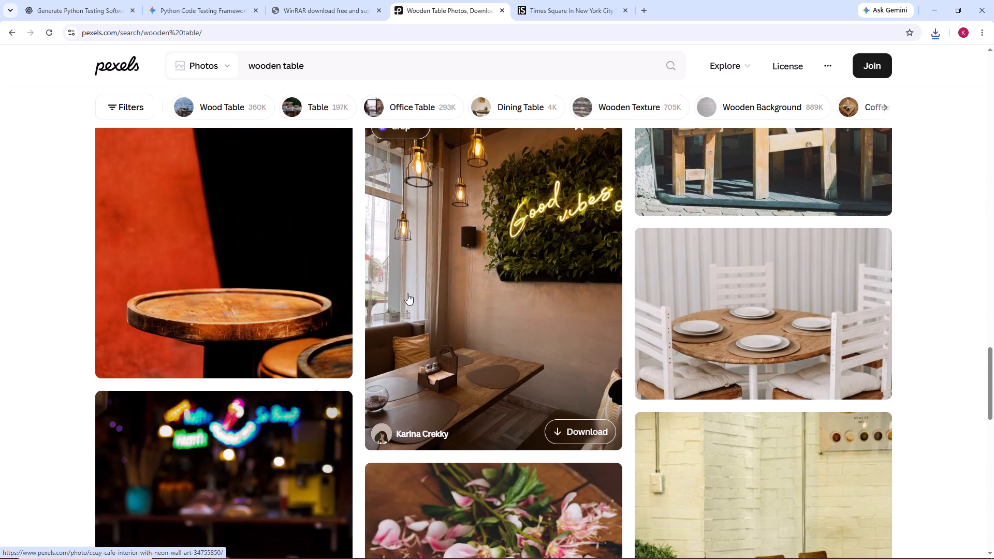
pyautogui.click(289, 279)
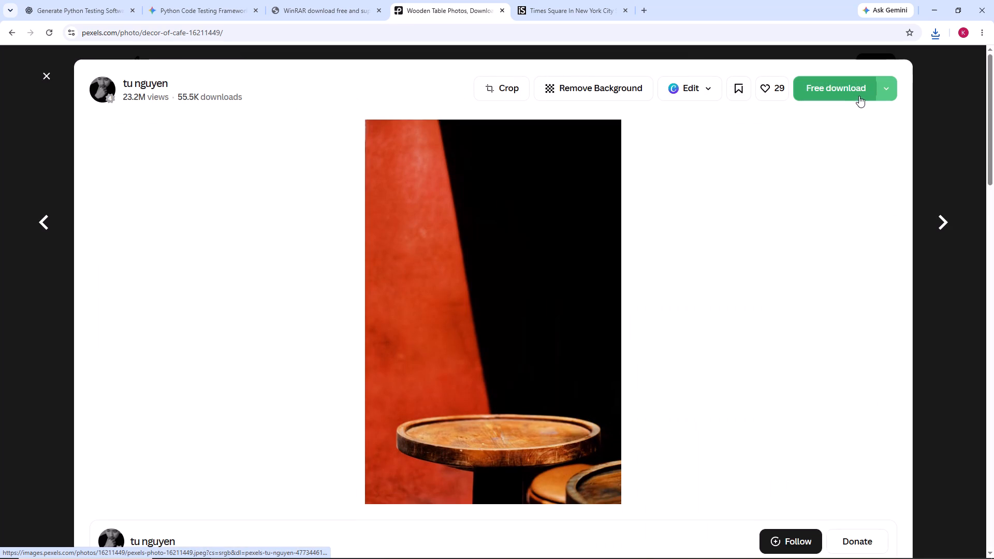
pyautogui.click(854, 94)
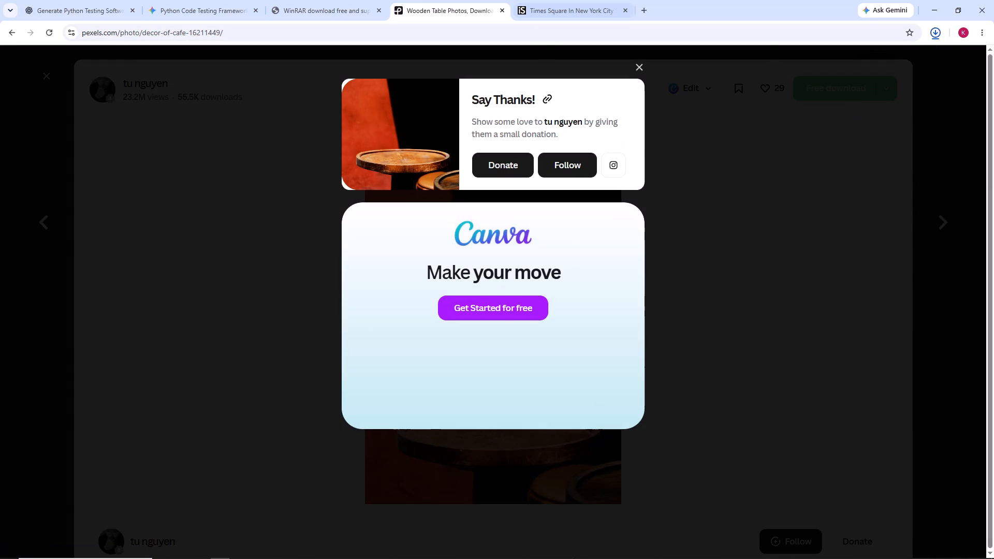
# Switch to Photoshop and create a new 1920 x 1080 px, 72 ppi RGB document with a white background.
pyautogui.click(296, 552)
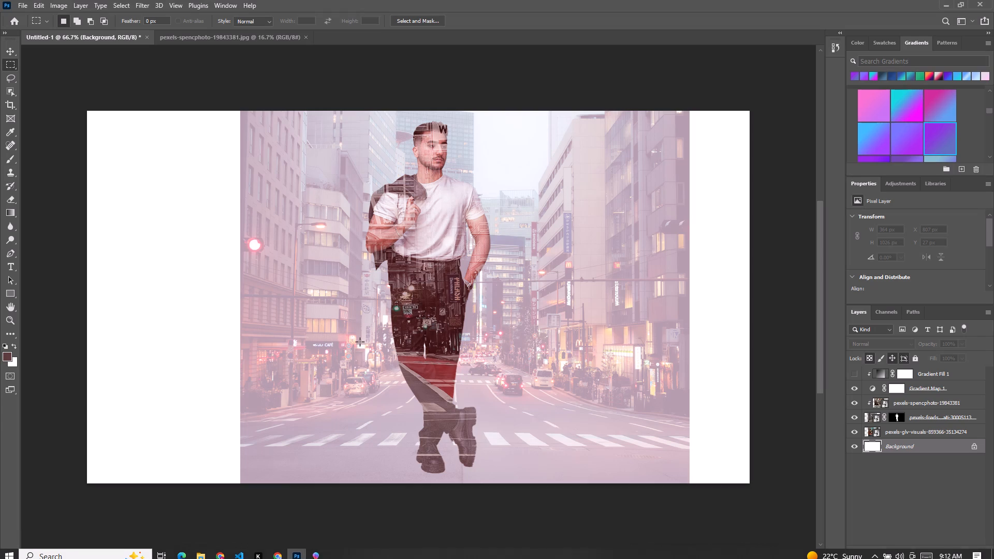
pyautogui.click(27, 5)
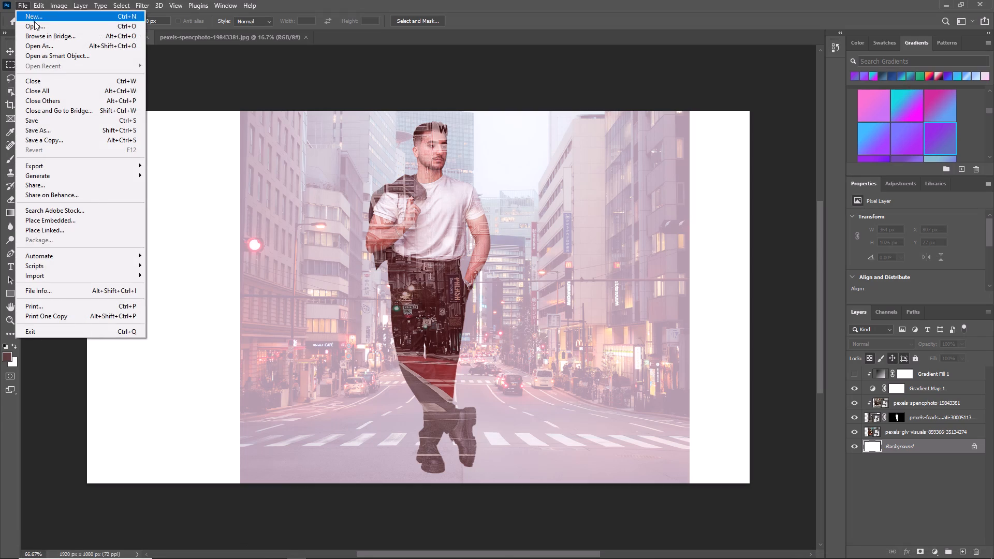
pyautogui.click(35, 20)
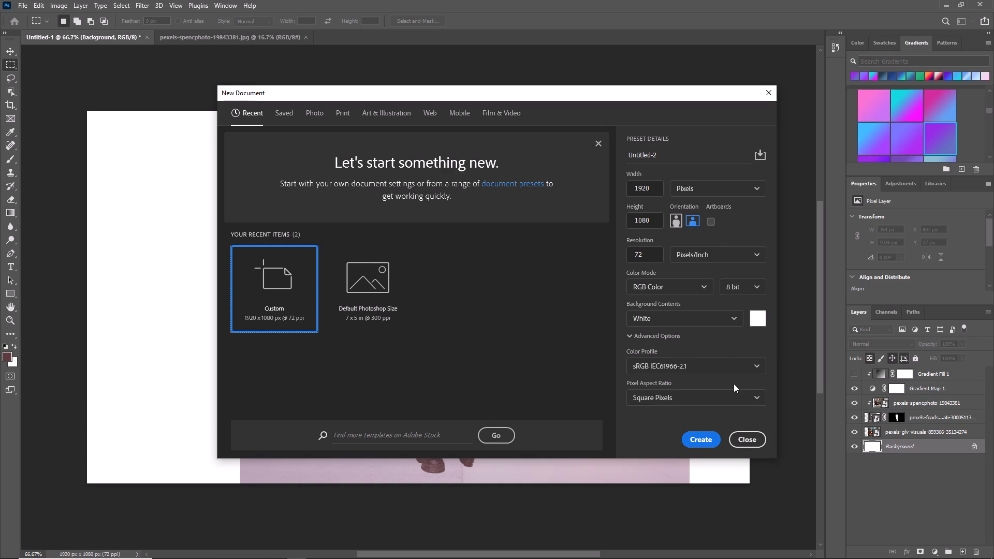
pyautogui.click(695, 437)
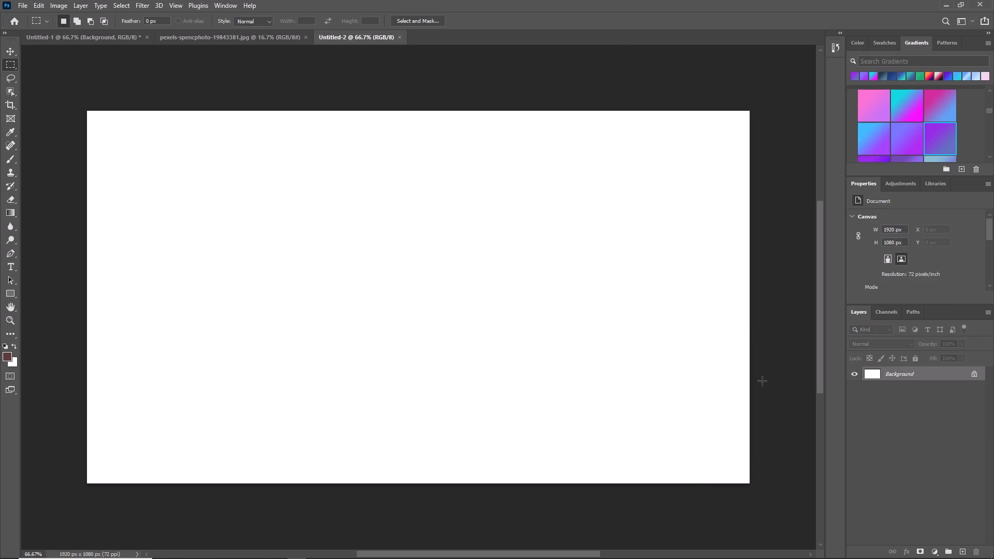
pyautogui.scroll(-2, 719, 364)
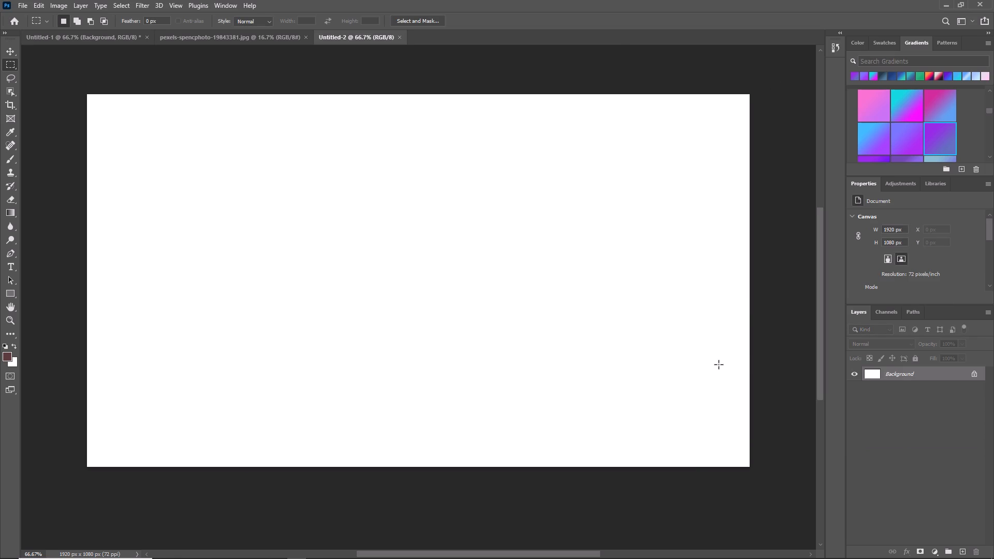
# Place the downloaded photo of the round wooden table as an embedded object in the new document.
pyautogui.click(22, 5)
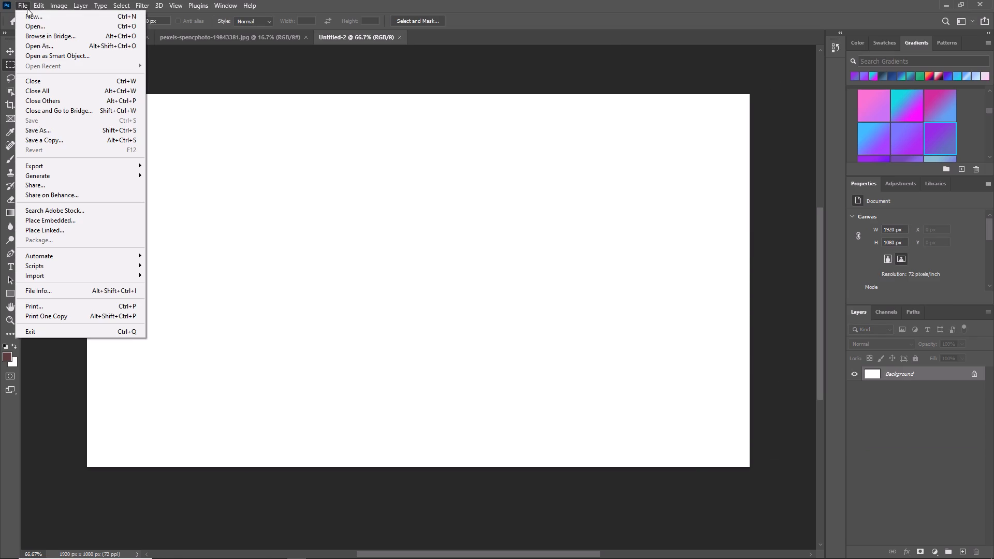
pyautogui.click(64, 220)
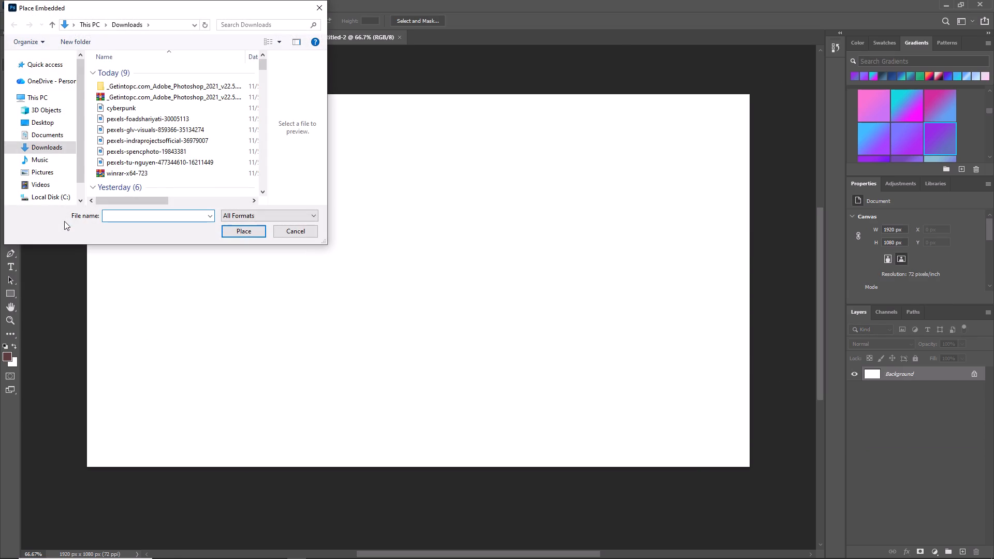
pyautogui.click(142, 155)
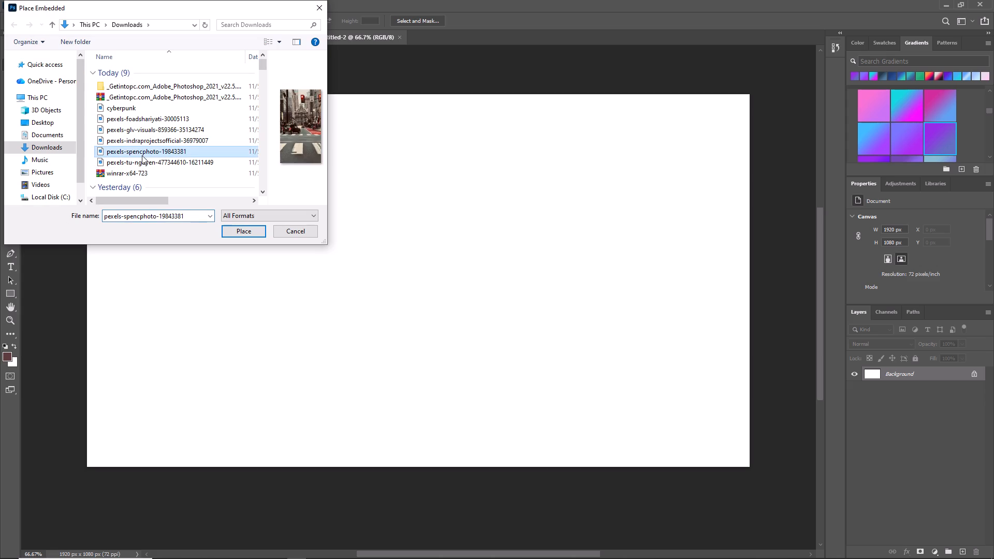
pyautogui.click(143, 159)
pyautogui.click(144, 140)
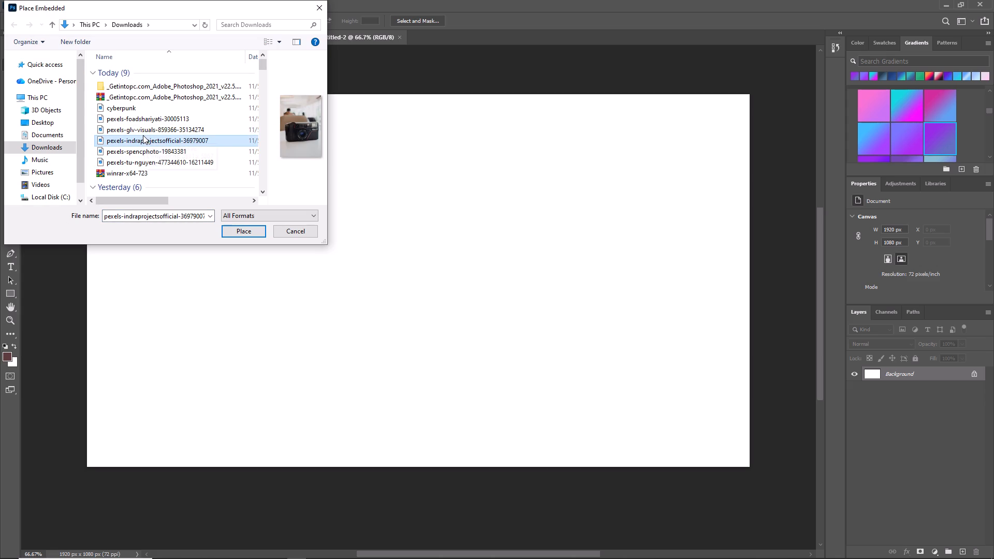
pyautogui.click(147, 163)
pyautogui.click(146, 158)
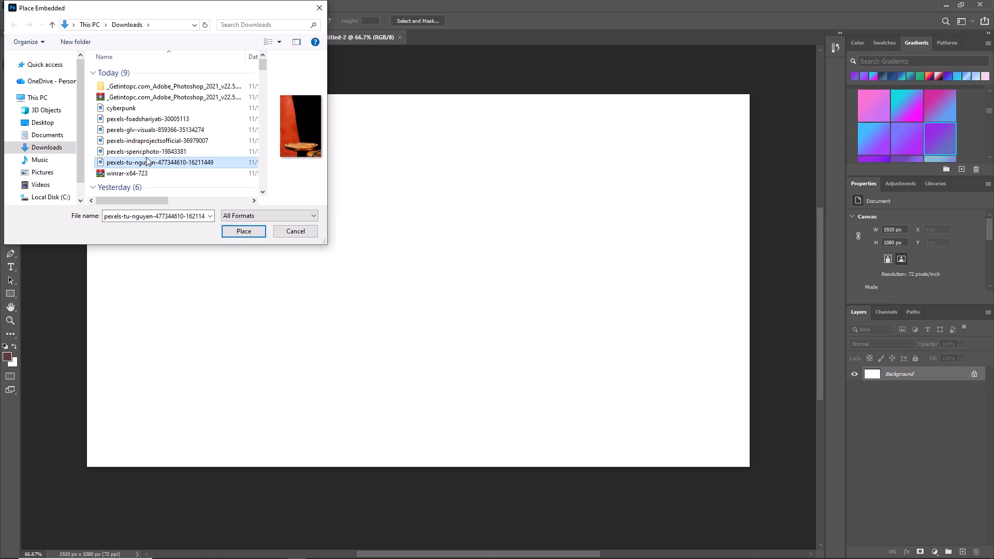
pyautogui.click(242, 233)
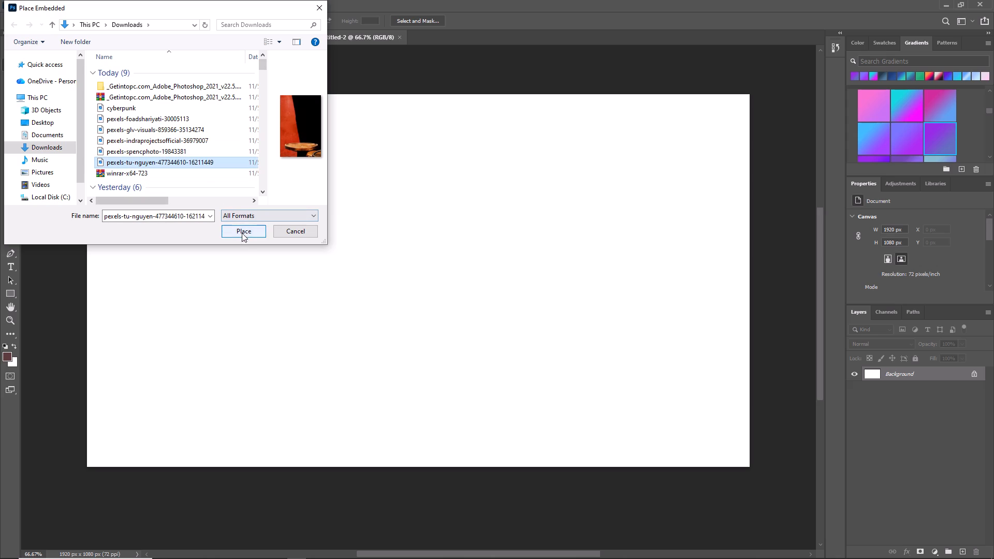
pyautogui.click(250, 228)
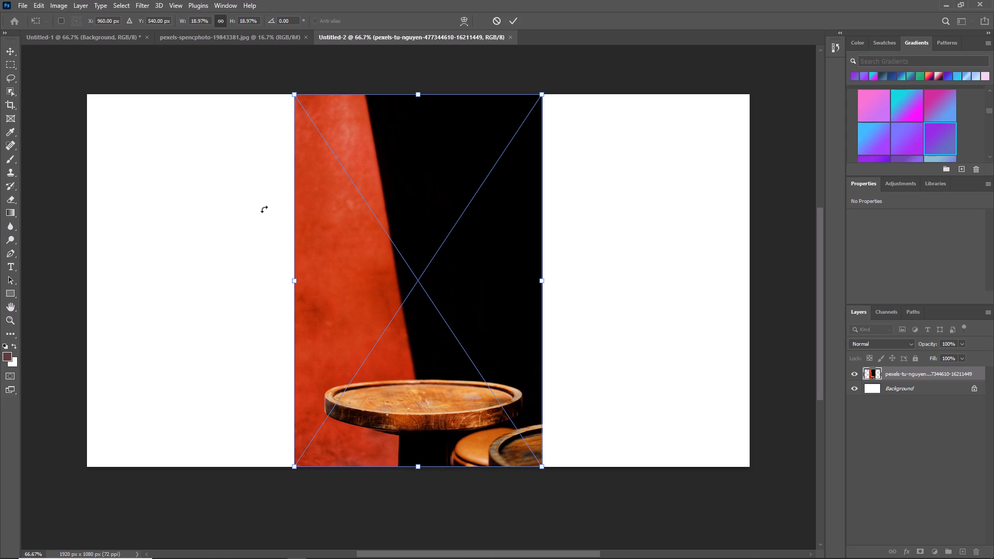
# Enlarge the table photo and stretch it to the canvas's right edge, at about 38.8% width and 25.6% height.
pyautogui.moveTo(543, 281); pyautogui.dragTo(624, 282)
pyautogui.moveTo(538, 330); pyautogui.dragTo(496, 238)
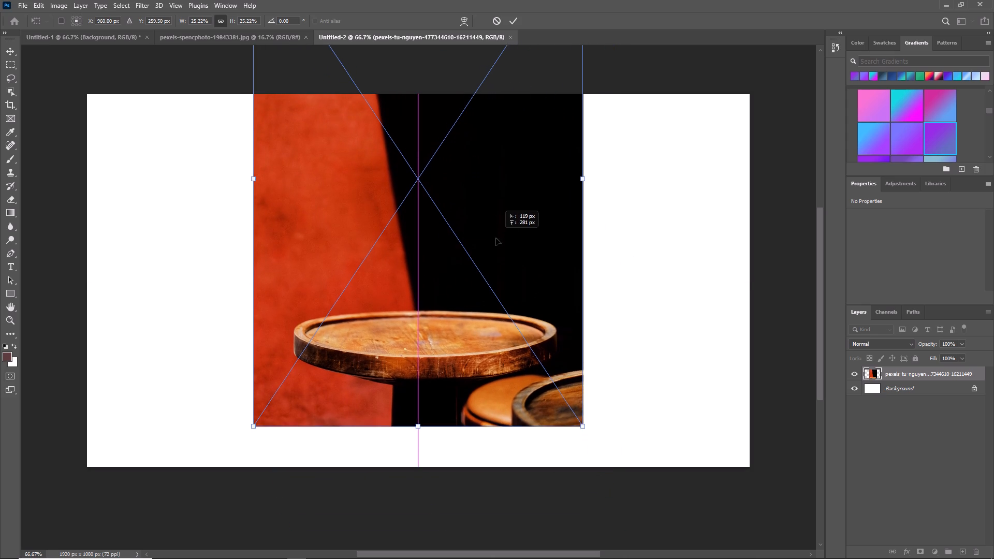
pyautogui.moveTo(496, 238); pyautogui.dragTo(487, 268)
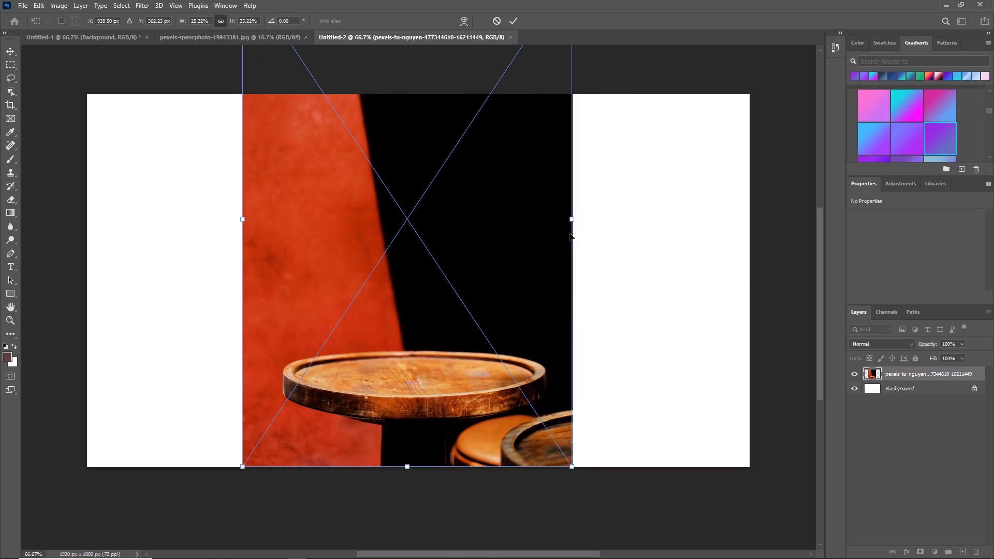
pyautogui.moveTo(573, 221); pyautogui.dragTo(578, 216)
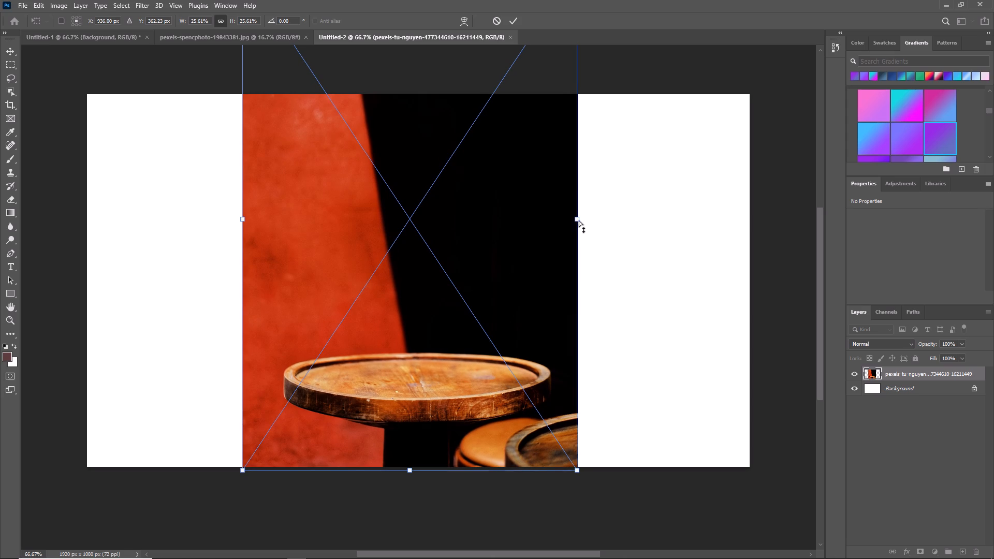
pyautogui.keyDown('ctrl'); pyautogui.moveTo(577, 220); pyautogui.dragTo(586, 219); pyautogui.keyUp('ctrl')
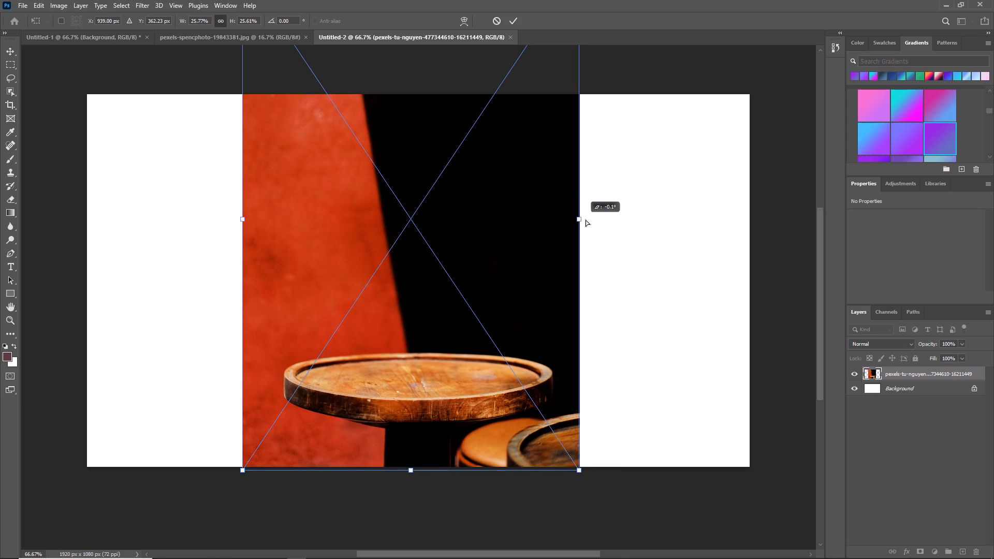
pyautogui.keyDown('ctrl'); pyautogui.moveTo(586, 219); pyautogui.dragTo(641, 219); pyautogui.keyUp('ctrl')
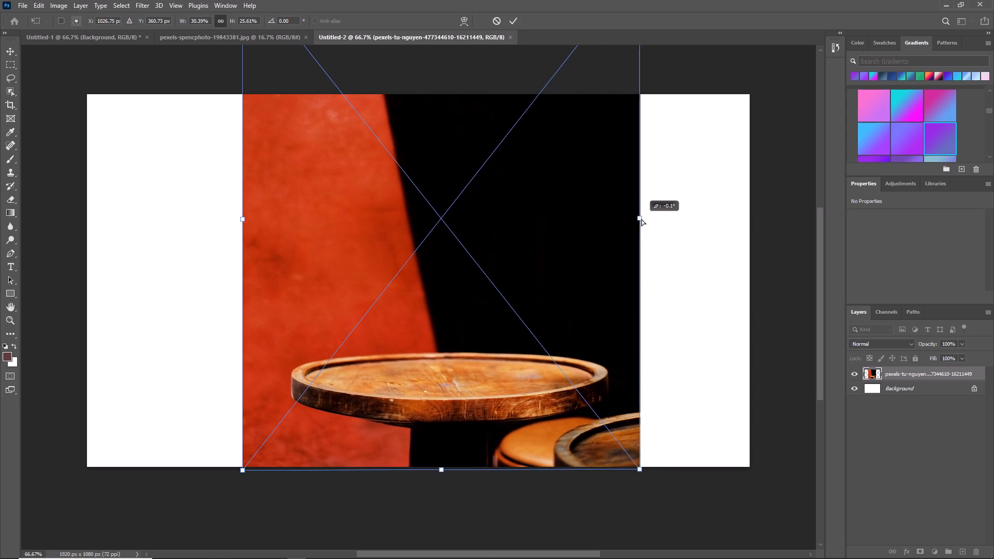
pyautogui.keyDown('ctrl'); pyautogui.moveTo(641, 219); pyautogui.dragTo(677, 215); pyautogui.keyUp('ctrl')
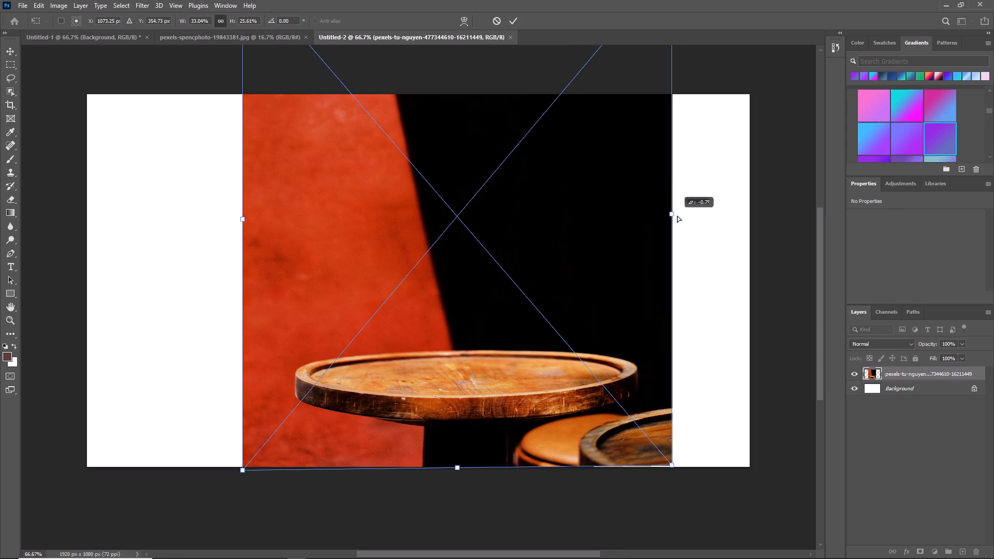
pyautogui.keyDown('ctrl'); pyautogui.moveTo(677, 215); pyautogui.dragTo(708, 217); pyautogui.keyUp('ctrl')
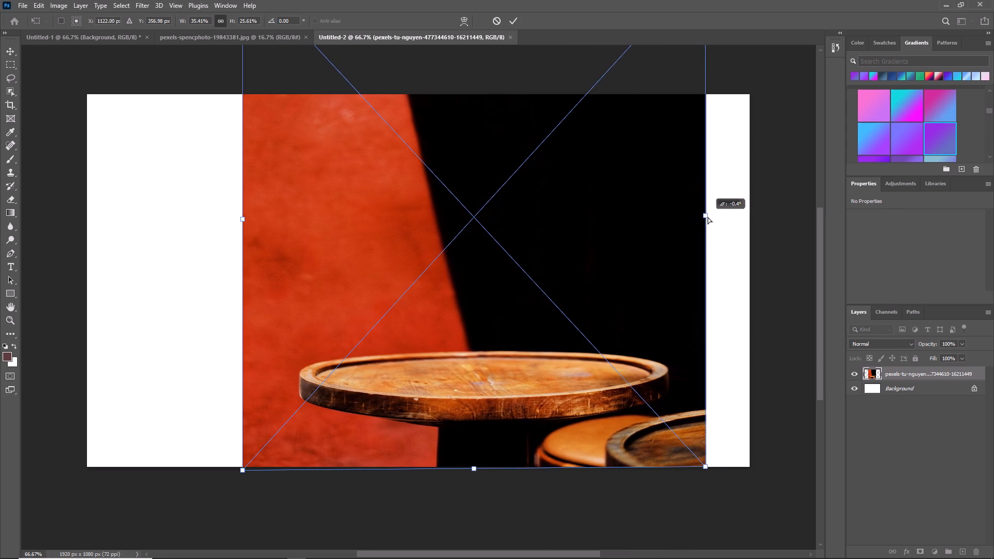
pyautogui.keyDown('ctrl'); pyautogui.moveTo(708, 217); pyautogui.dragTo(717, 217); pyautogui.keyUp('ctrl')
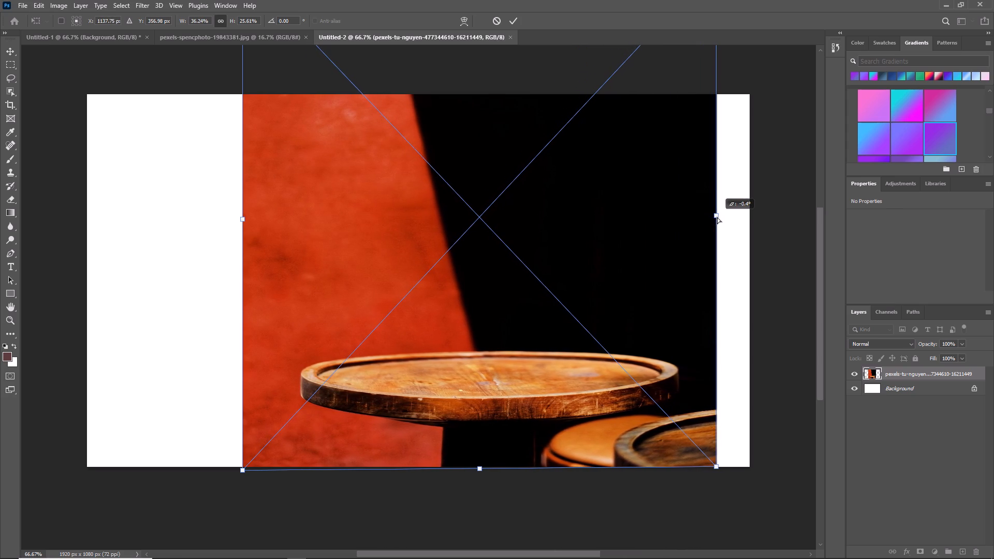
pyautogui.keyDown('ctrl'); pyautogui.moveTo(717, 217); pyautogui.dragTo(744, 216); pyautogui.keyUp('ctrl')
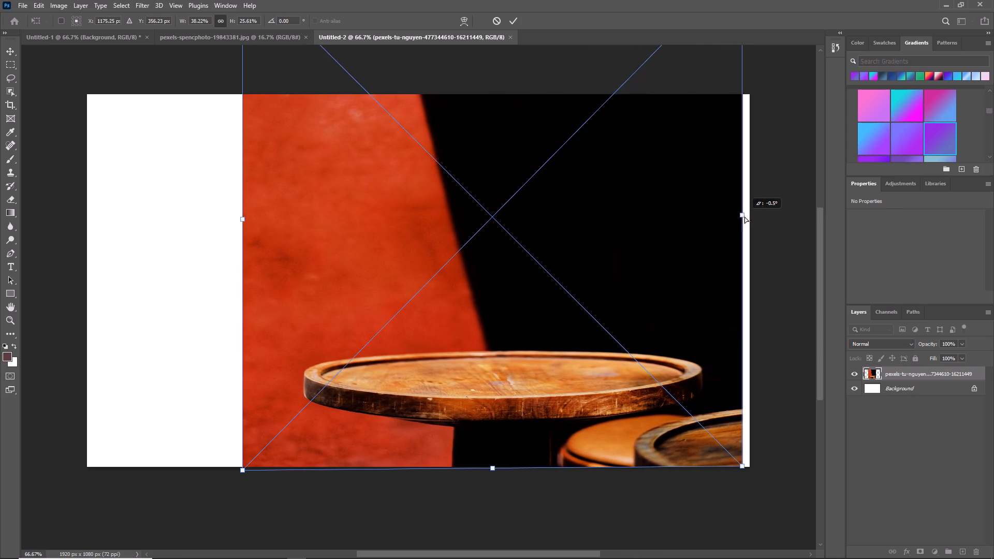
pyautogui.keyDown('ctrl'); pyautogui.moveTo(744, 216); pyautogui.dragTo(750, 217); pyautogui.keyUp('ctrl')
# Shift and stretch the table photo to cover the whole canvas, at about 1931 x 1590 px with its bottom on the canvas's lower edge.
pyautogui.moveTo(625, 184); pyautogui.dragTo(520, 180)
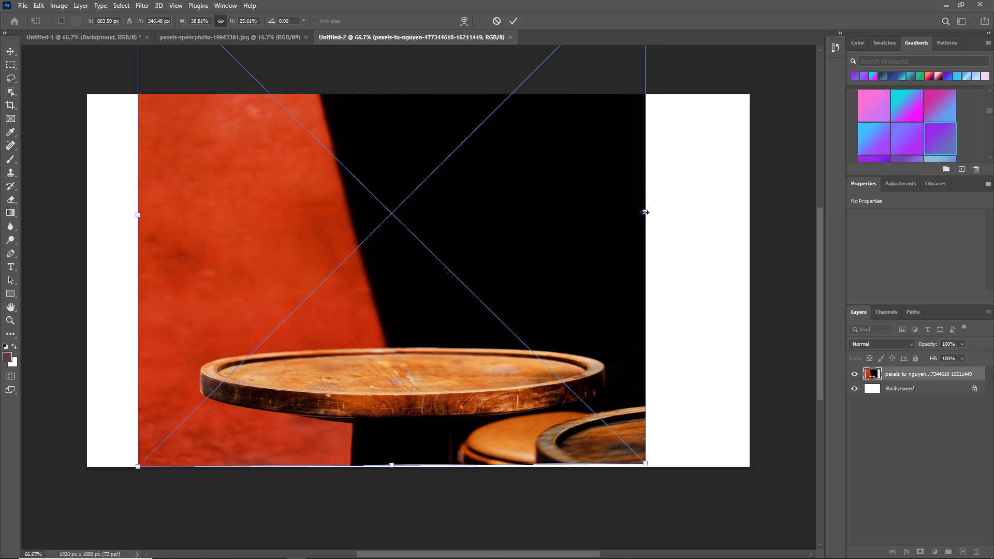
pyautogui.keyDown('ctrl'); pyautogui.moveTo(645, 212); pyautogui.dragTo(697, 214); pyautogui.keyUp('ctrl')
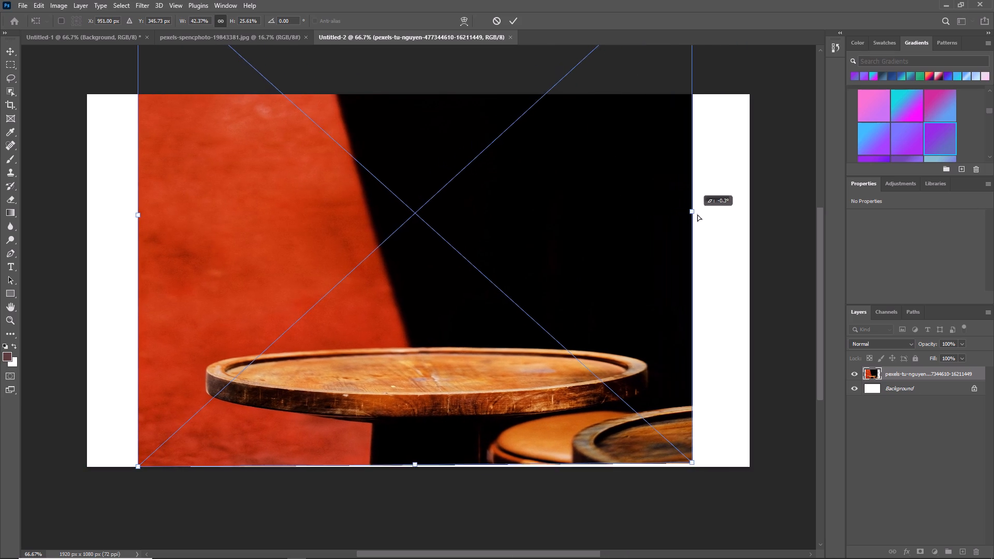
pyautogui.keyDown('ctrl'); pyautogui.moveTo(697, 214); pyautogui.dragTo(749, 219); pyautogui.keyUp('ctrl')
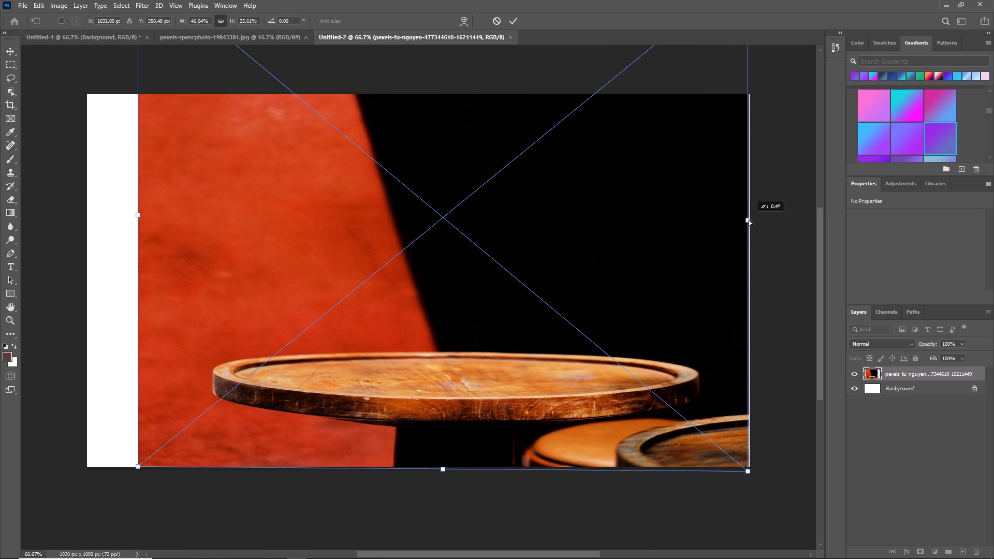
pyautogui.keyDown('ctrl'); pyautogui.moveTo(749, 219); pyautogui.dragTo(749, 217); pyautogui.keyUp('ctrl')
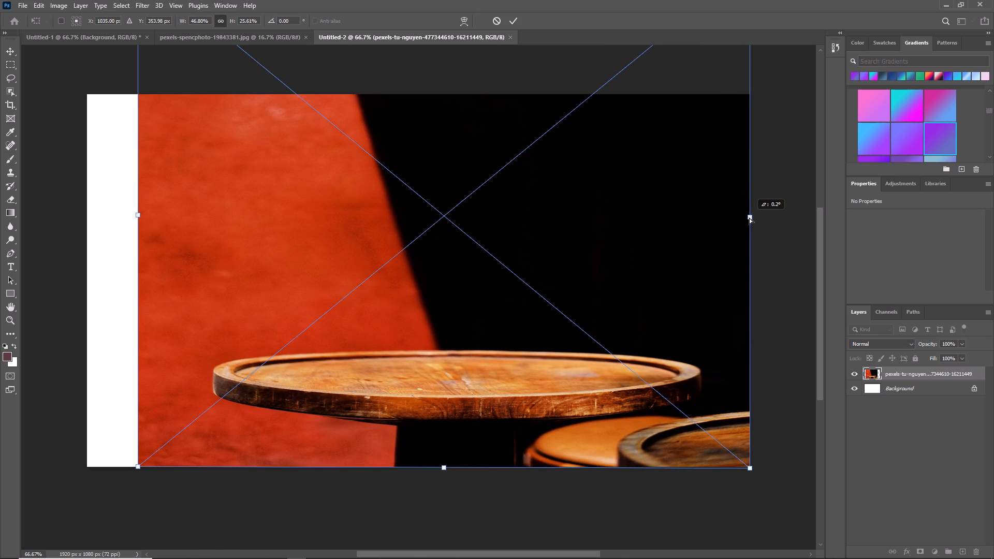
pyautogui.keyDown('ctrl'); pyautogui.moveTo(749, 217); pyautogui.dragTo(749, 217); pyautogui.keyUp('ctrl')
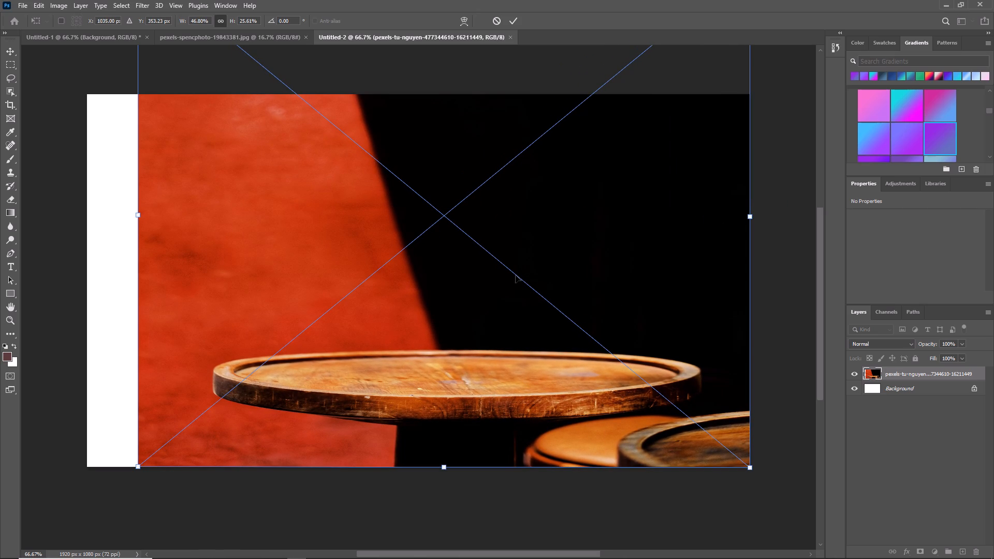
pyautogui.moveTo(139, 469); pyautogui.dragTo(118, 470)
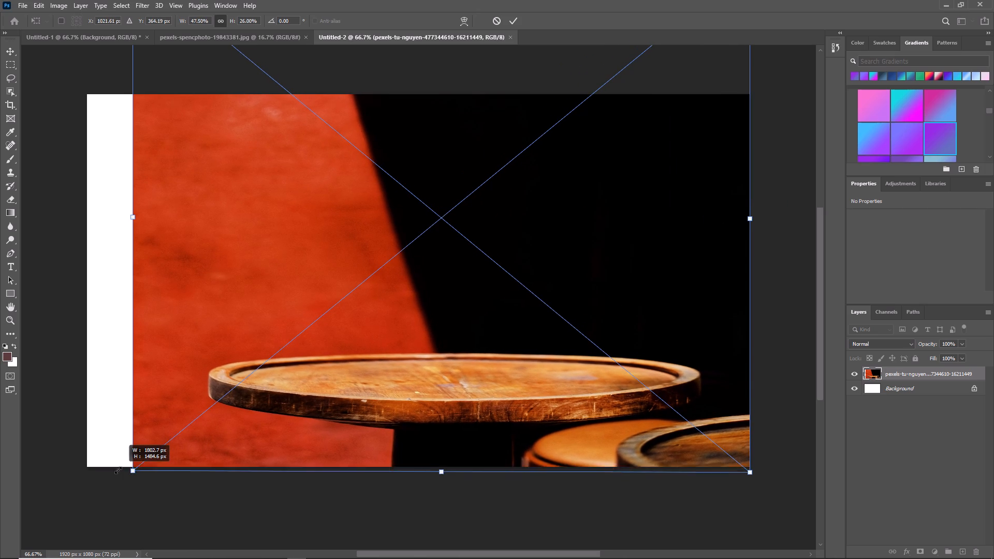
pyautogui.moveTo(118, 470); pyautogui.dragTo(64, 487)
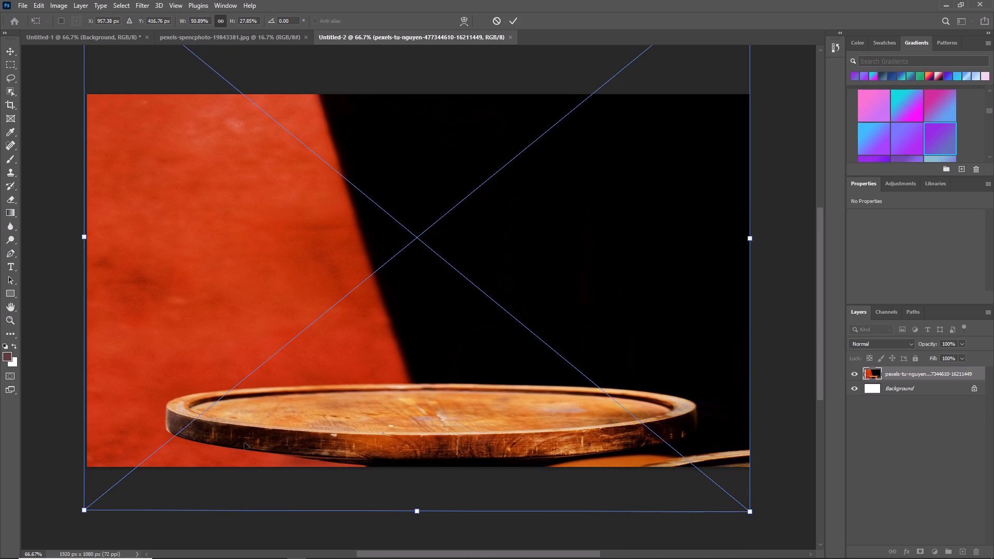
pyautogui.moveTo(268, 428); pyautogui.dragTo(264, 383)
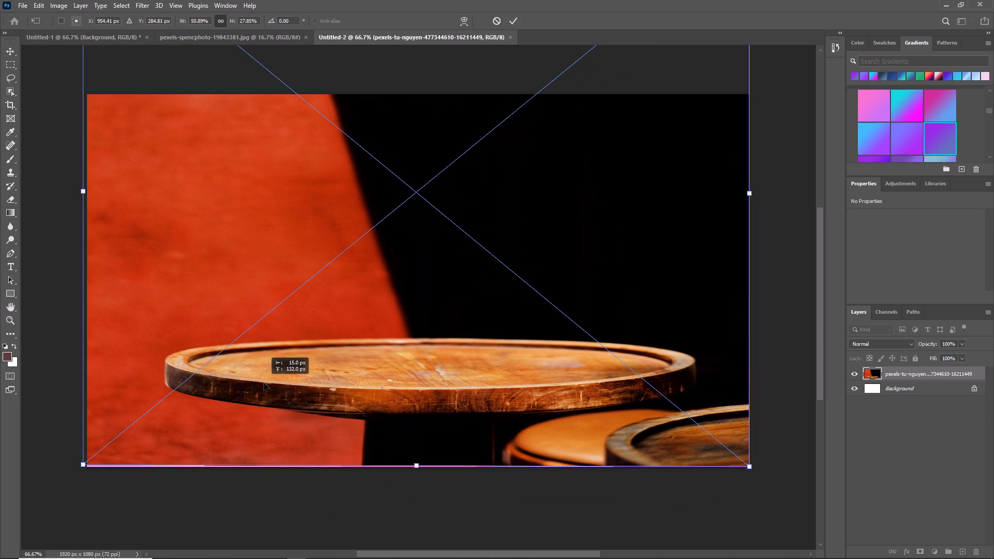
pyautogui.moveTo(264, 383); pyautogui.dragTo(268, 387)
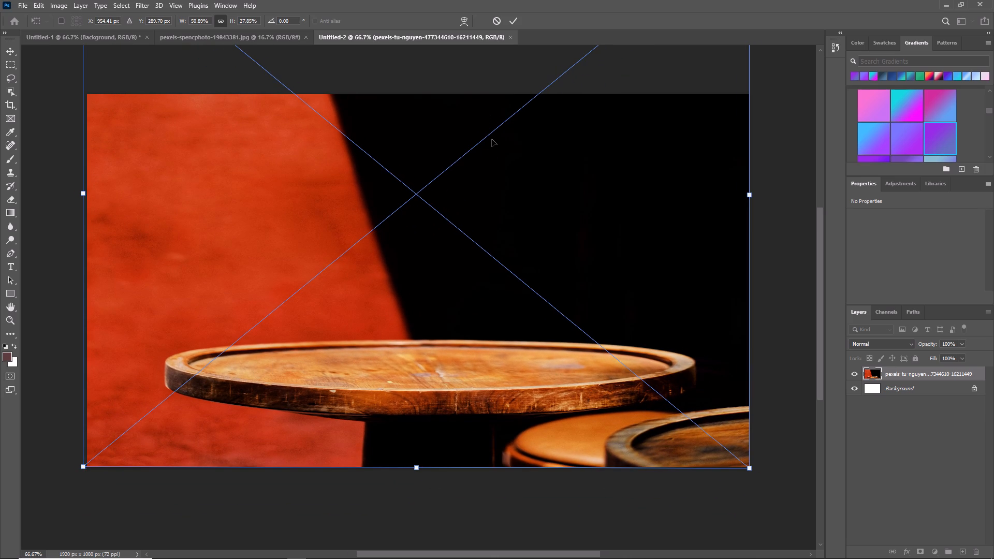
pyautogui.press('Return')
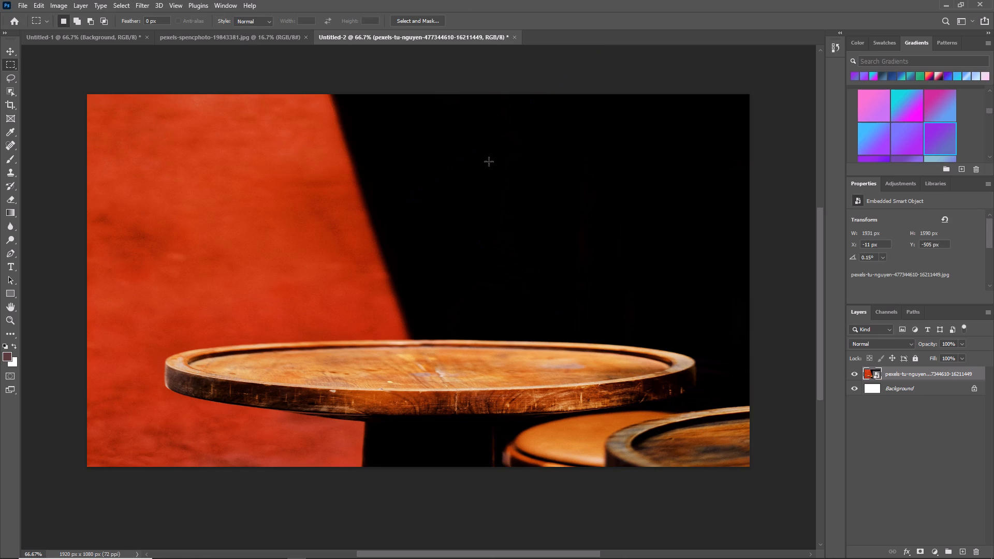
# Place the downloaded black Nikon camera photo as an embedded object above the table layer, at its default size and position.
pyautogui.scroll(-1, 483, 178)
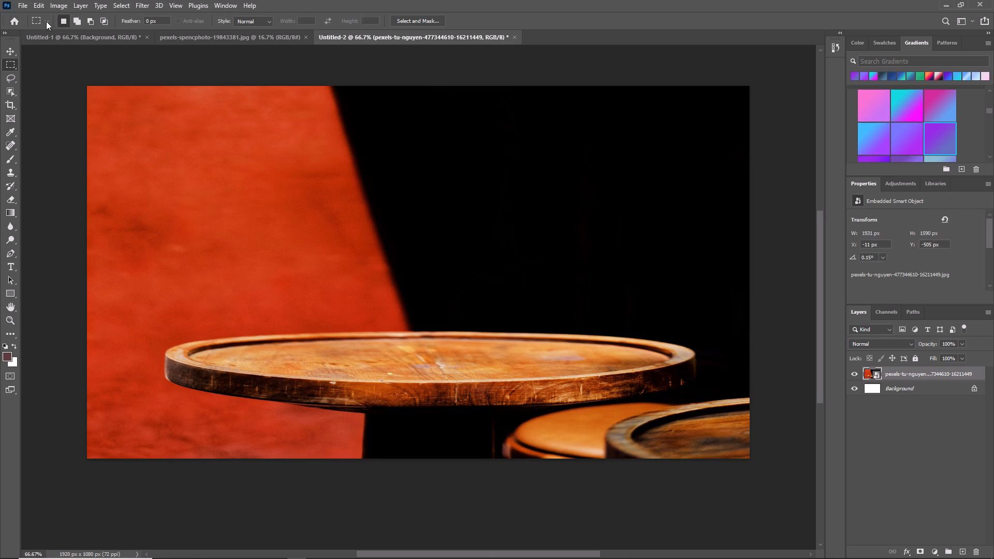
pyautogui.click(22, 8)
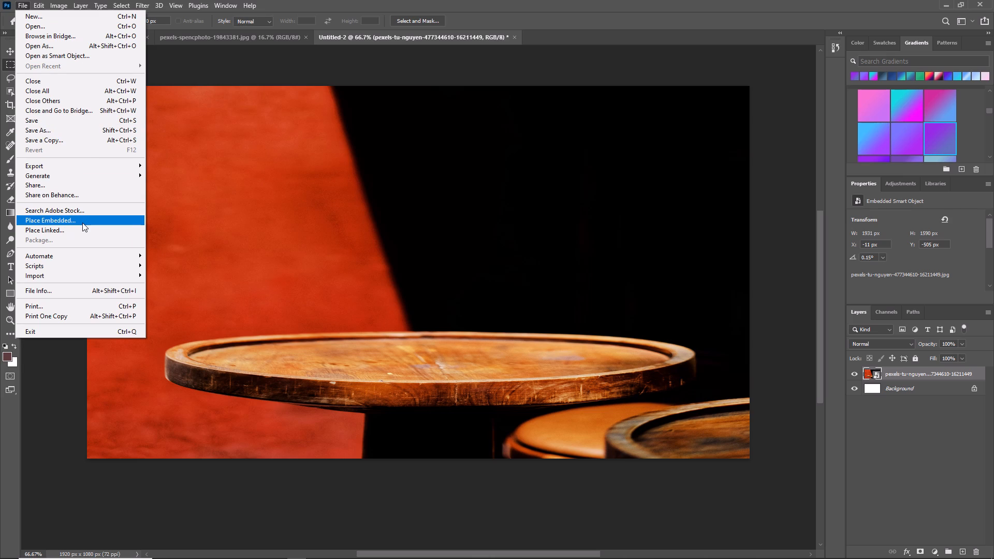
pyautogui.click(82, 222)
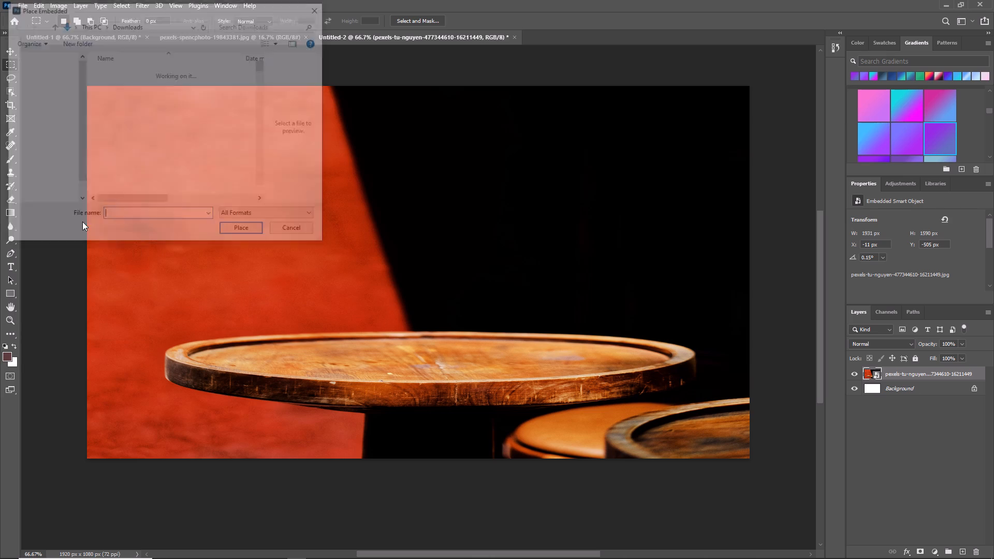
pyautogui.click(129, 161)
pyautogui.click(137, 156)
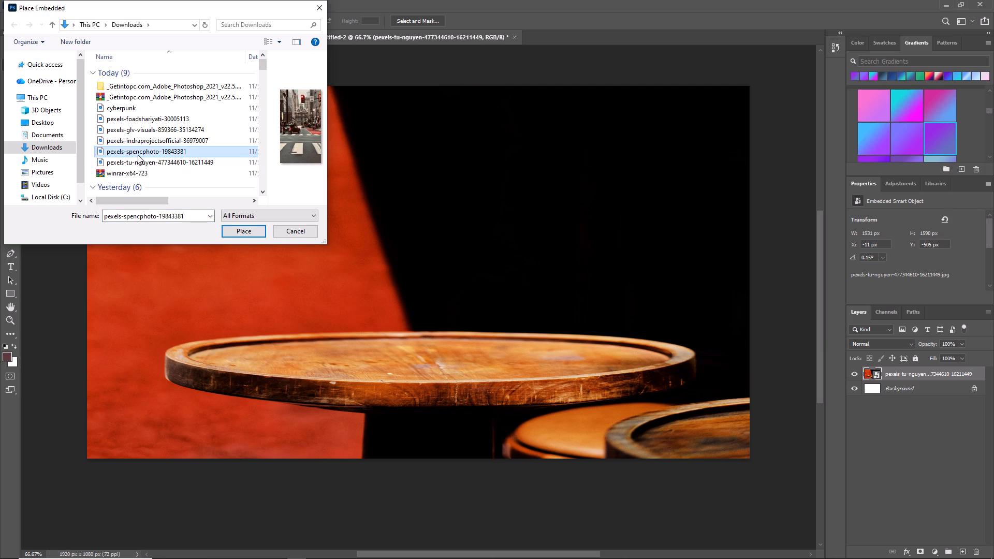
pyautogui.click(140, 149)
pyautogui.click(144, 143)
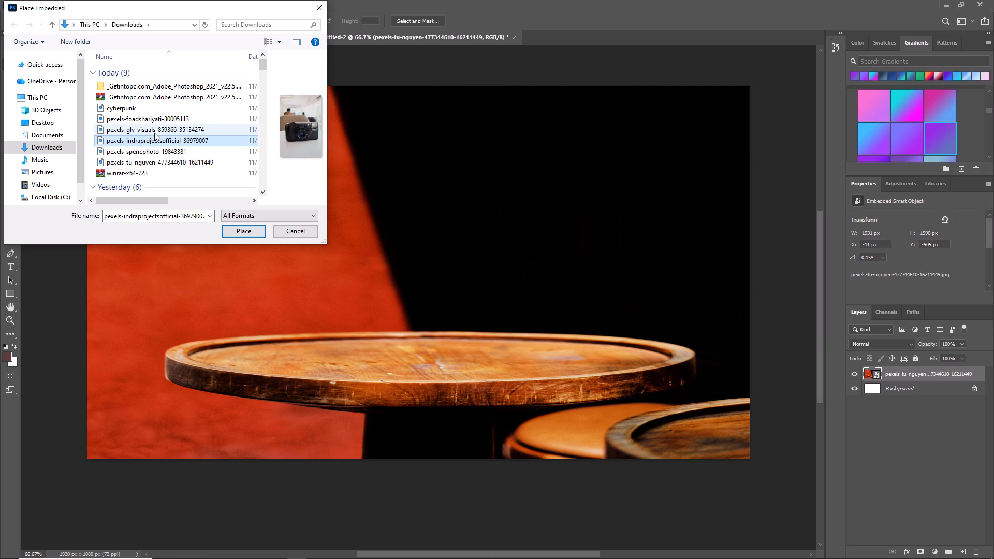
pyautogui.click(244, 230)
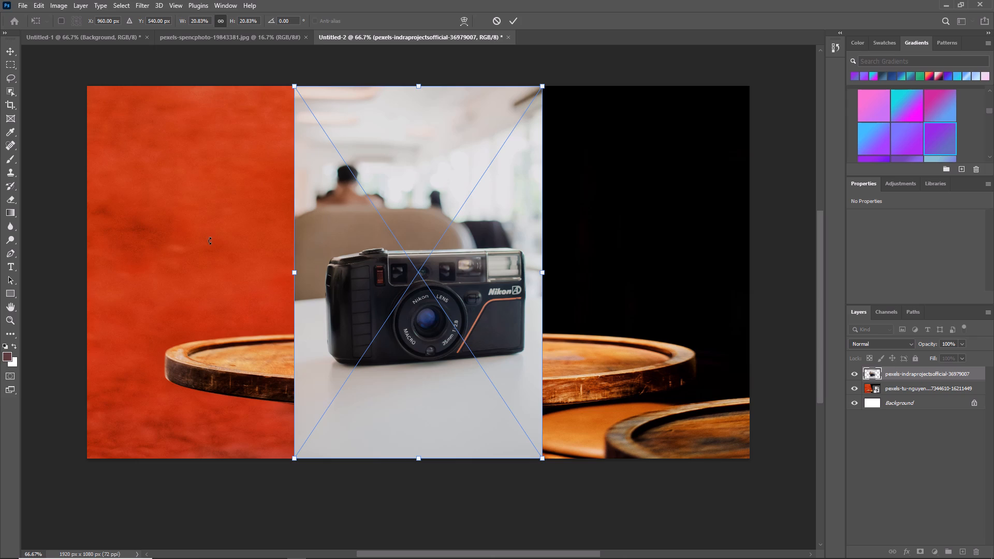
pyautogui.click(898, 377)
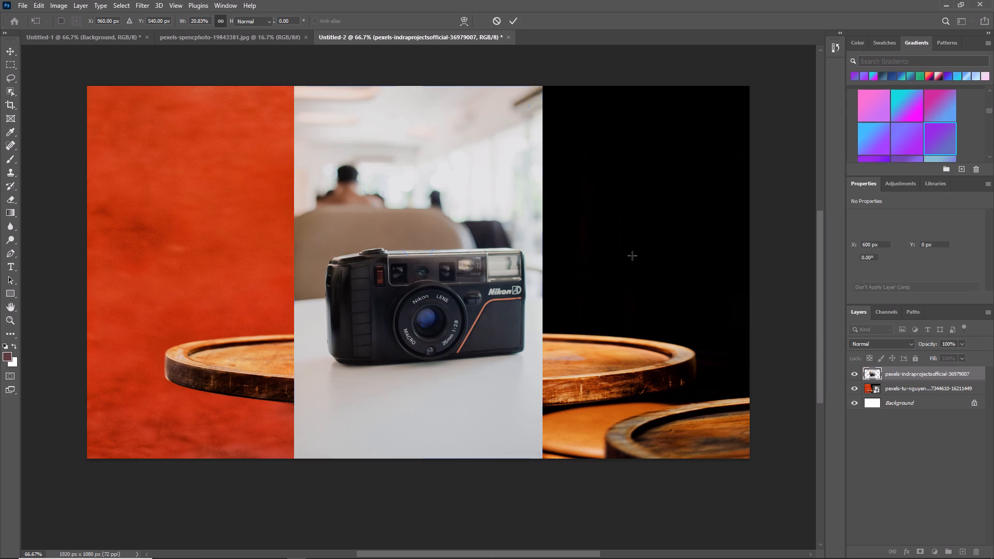
# Select the Nikon camera with Select Subject and mask out the rest of its photo layer.
pyautogui.click(118, 6)
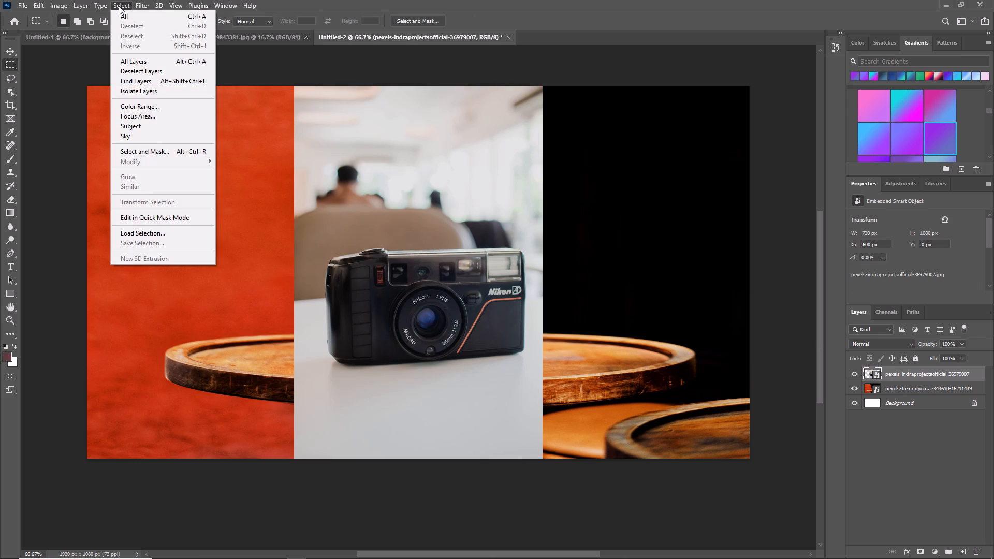
pyautogui.click(141, 126)
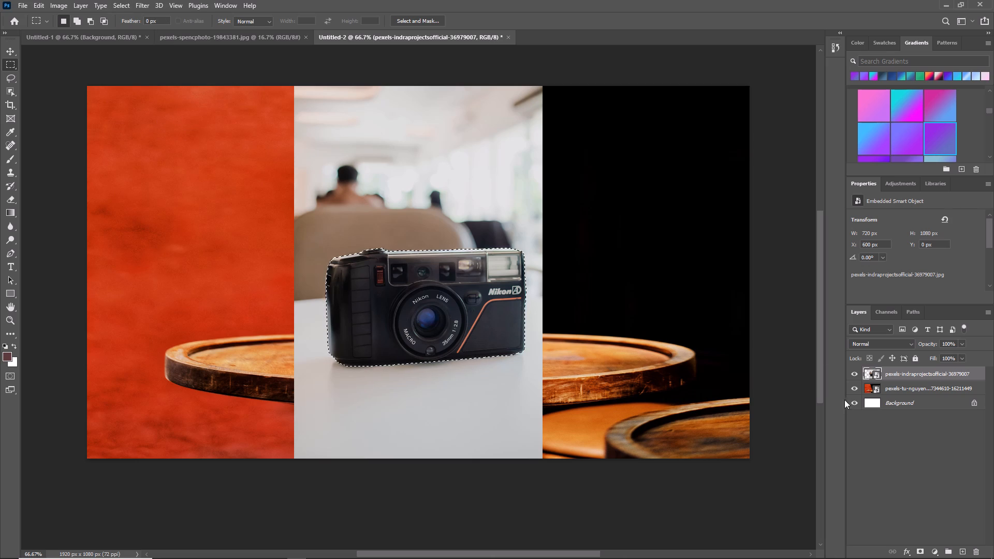
pyautogui.click(921, 551)
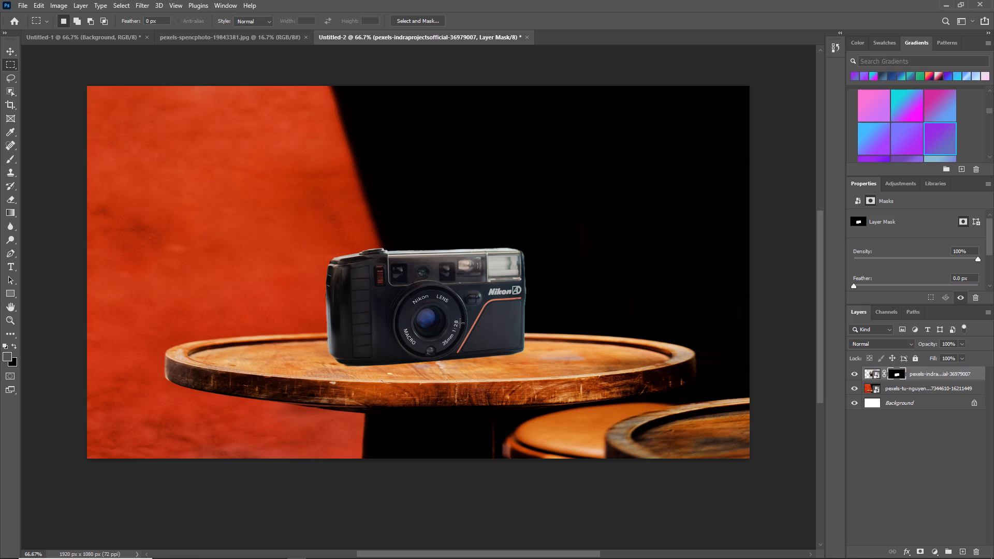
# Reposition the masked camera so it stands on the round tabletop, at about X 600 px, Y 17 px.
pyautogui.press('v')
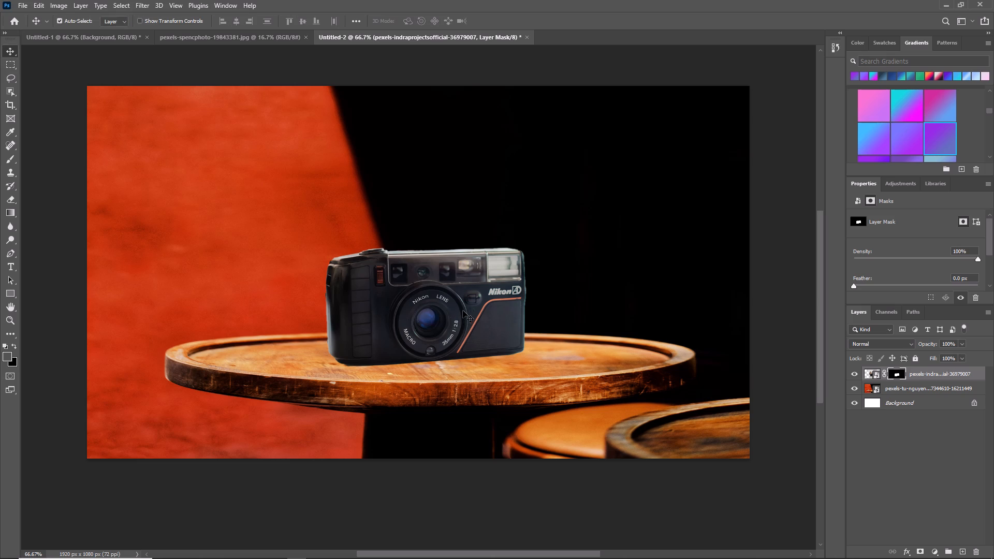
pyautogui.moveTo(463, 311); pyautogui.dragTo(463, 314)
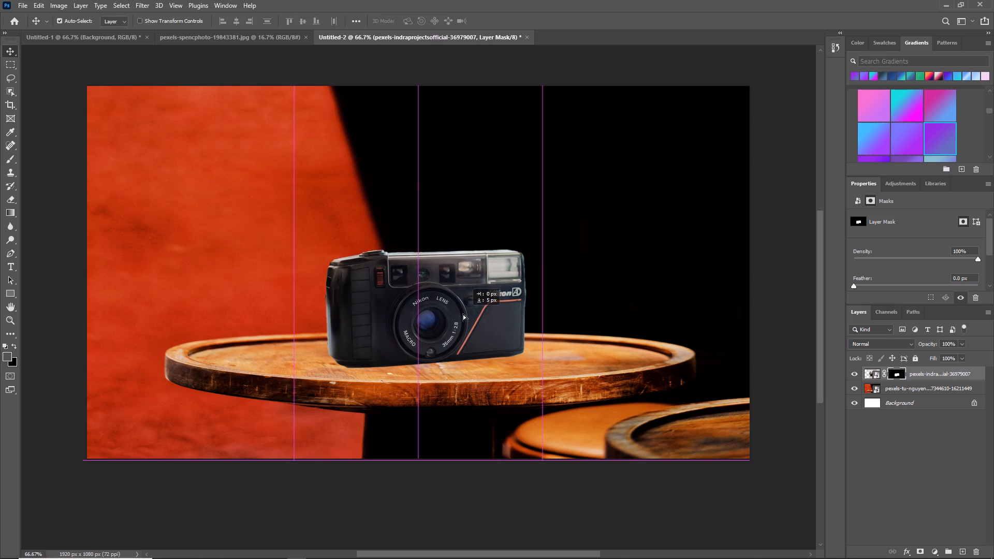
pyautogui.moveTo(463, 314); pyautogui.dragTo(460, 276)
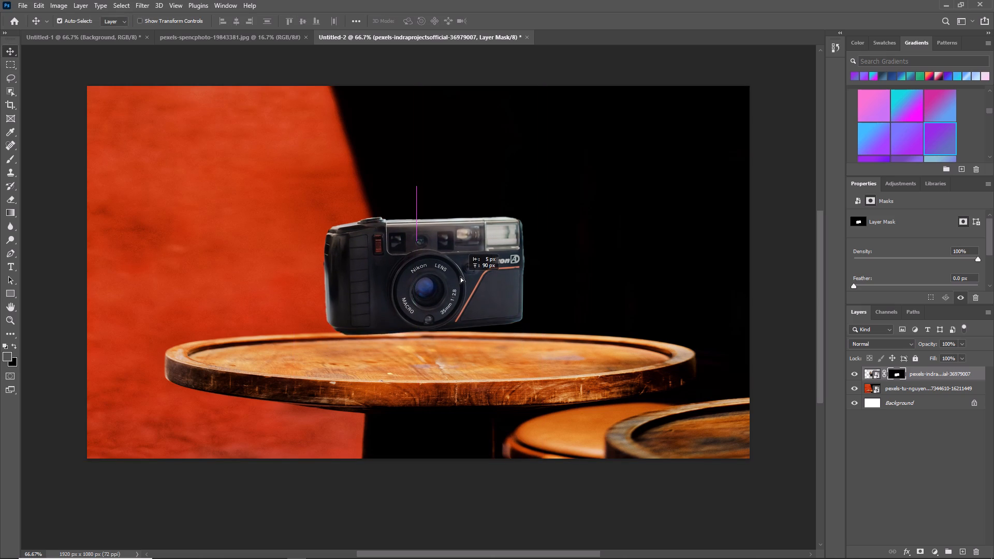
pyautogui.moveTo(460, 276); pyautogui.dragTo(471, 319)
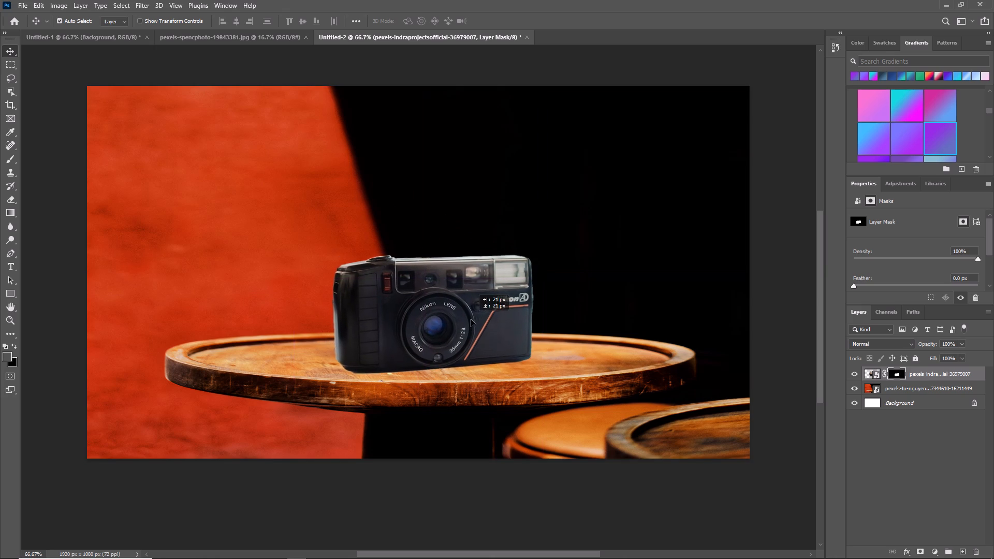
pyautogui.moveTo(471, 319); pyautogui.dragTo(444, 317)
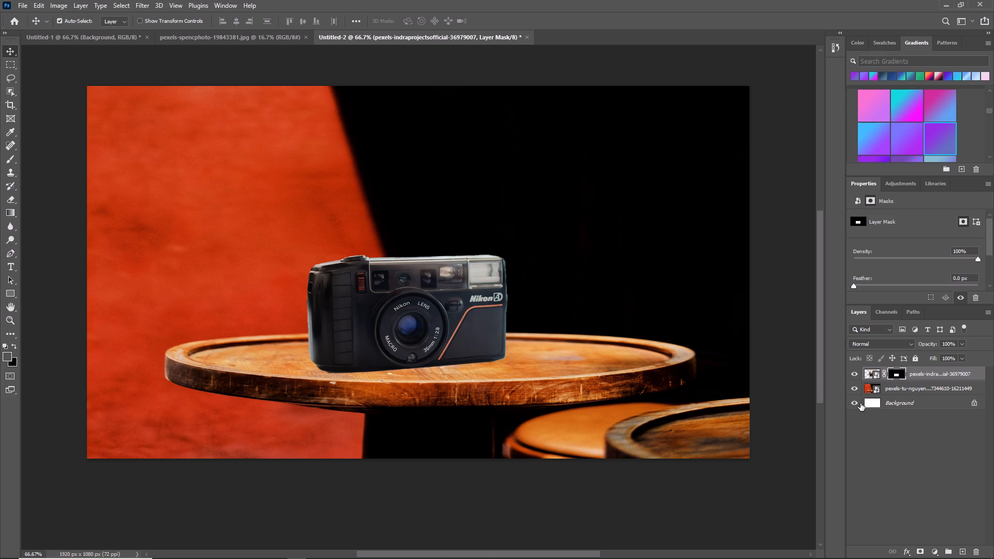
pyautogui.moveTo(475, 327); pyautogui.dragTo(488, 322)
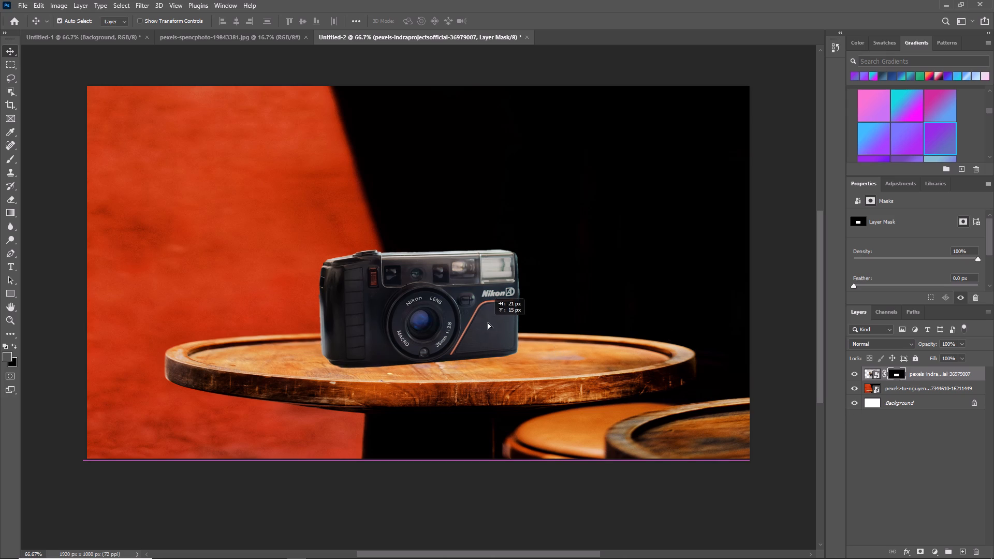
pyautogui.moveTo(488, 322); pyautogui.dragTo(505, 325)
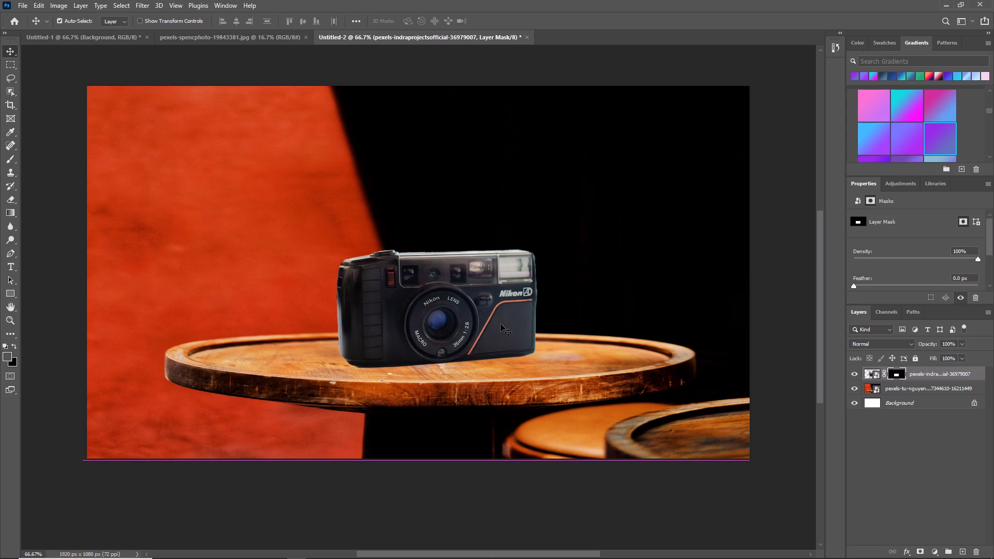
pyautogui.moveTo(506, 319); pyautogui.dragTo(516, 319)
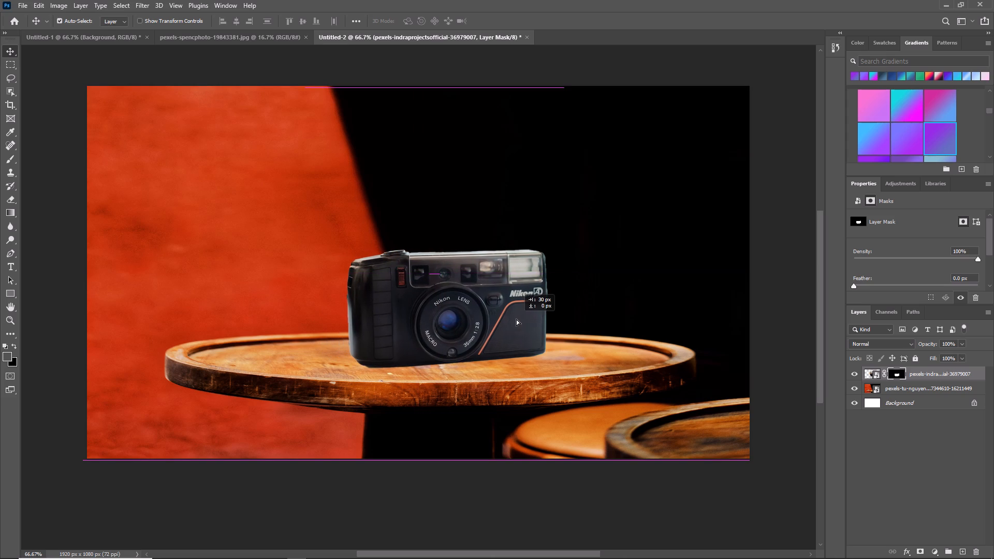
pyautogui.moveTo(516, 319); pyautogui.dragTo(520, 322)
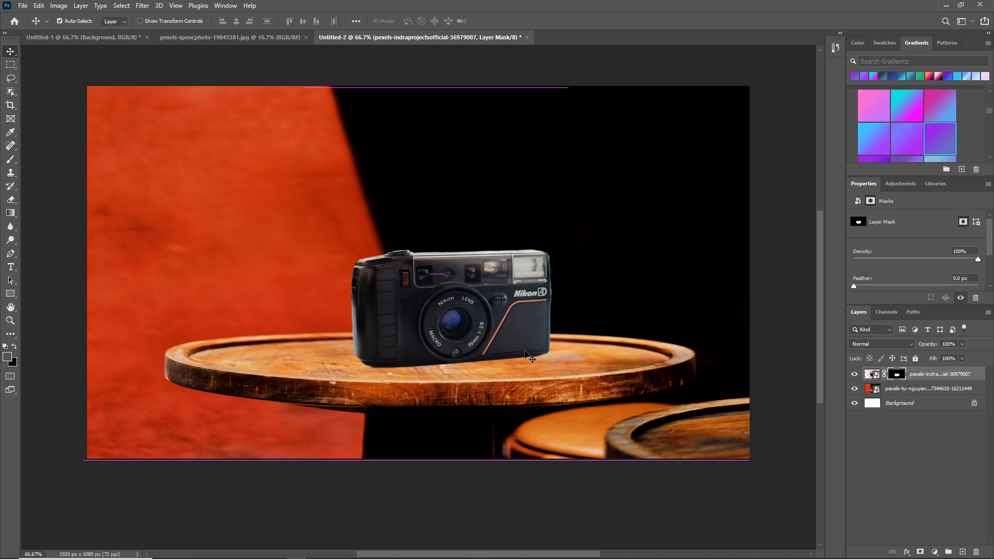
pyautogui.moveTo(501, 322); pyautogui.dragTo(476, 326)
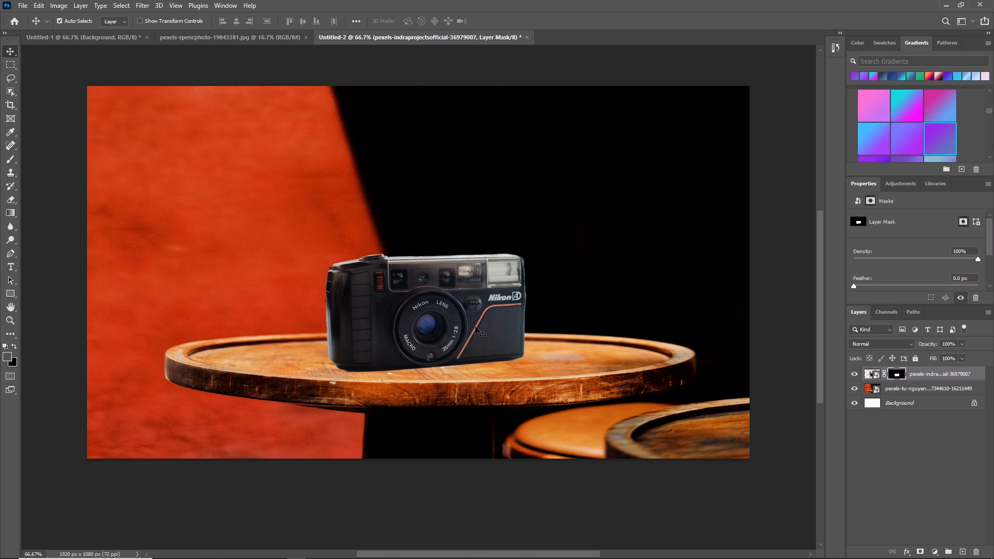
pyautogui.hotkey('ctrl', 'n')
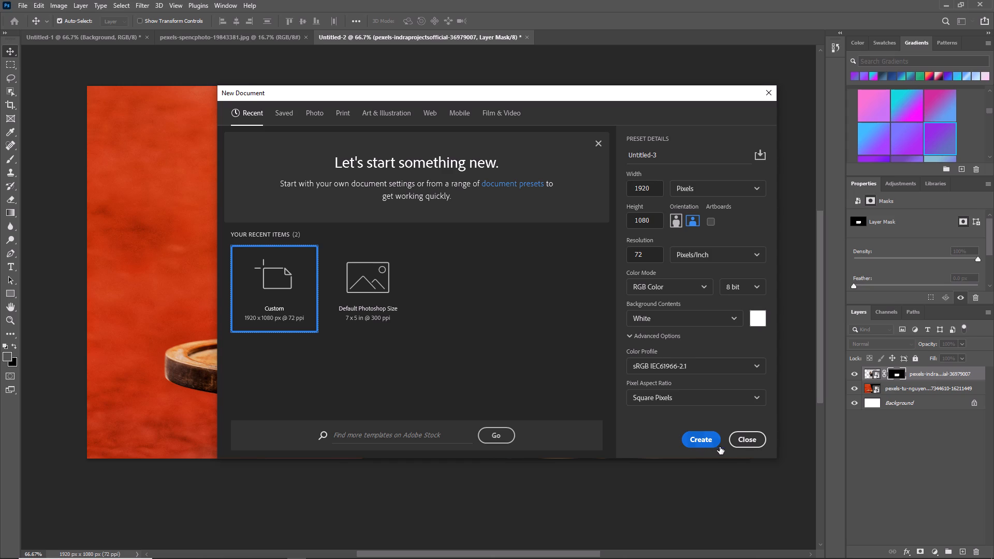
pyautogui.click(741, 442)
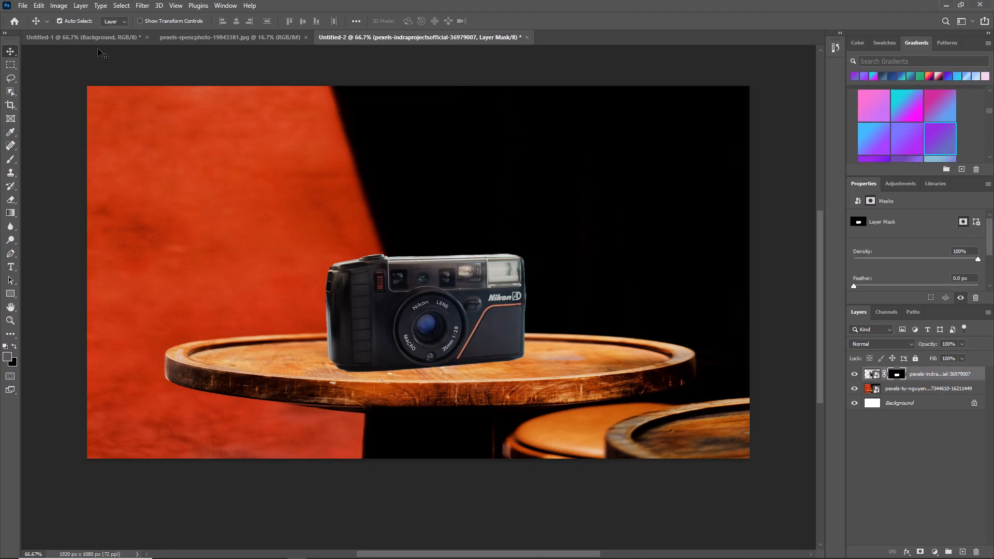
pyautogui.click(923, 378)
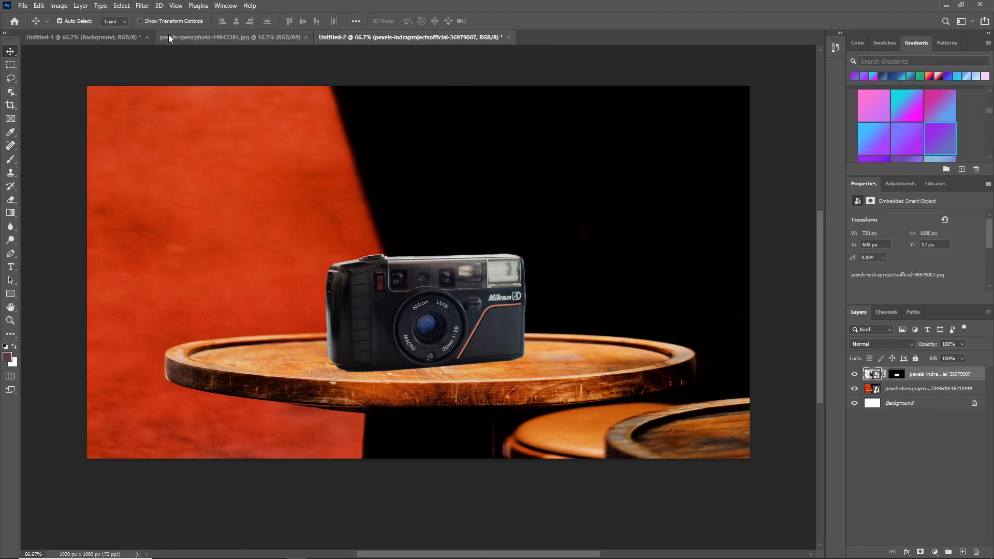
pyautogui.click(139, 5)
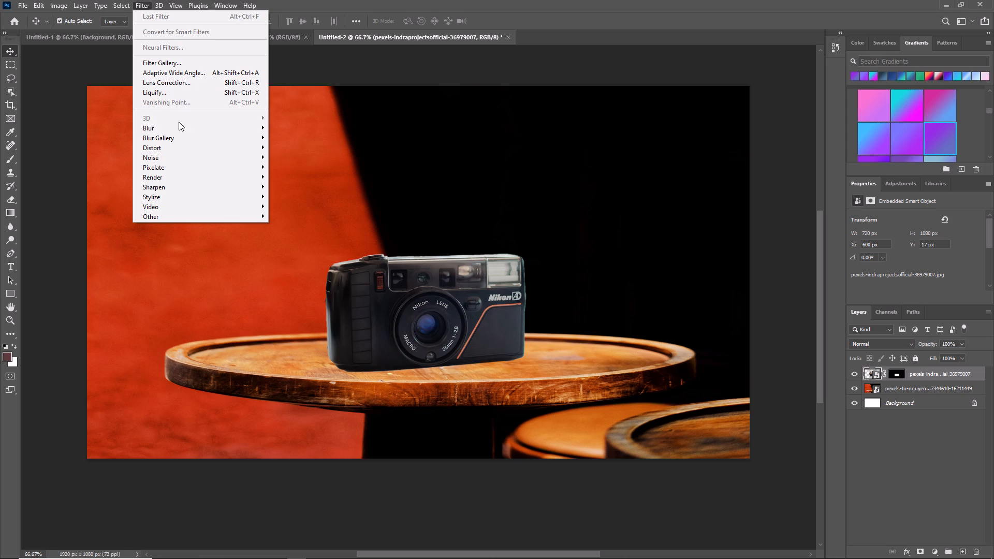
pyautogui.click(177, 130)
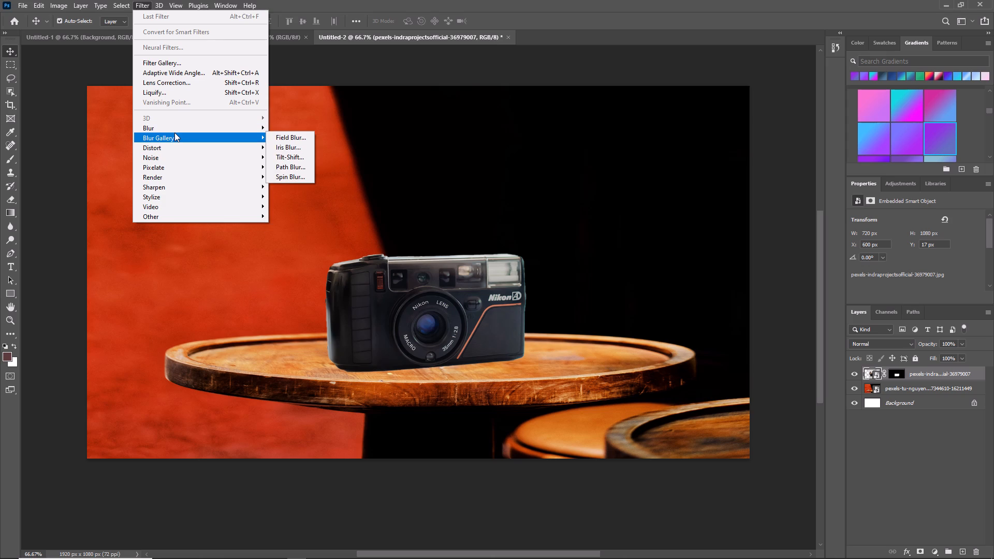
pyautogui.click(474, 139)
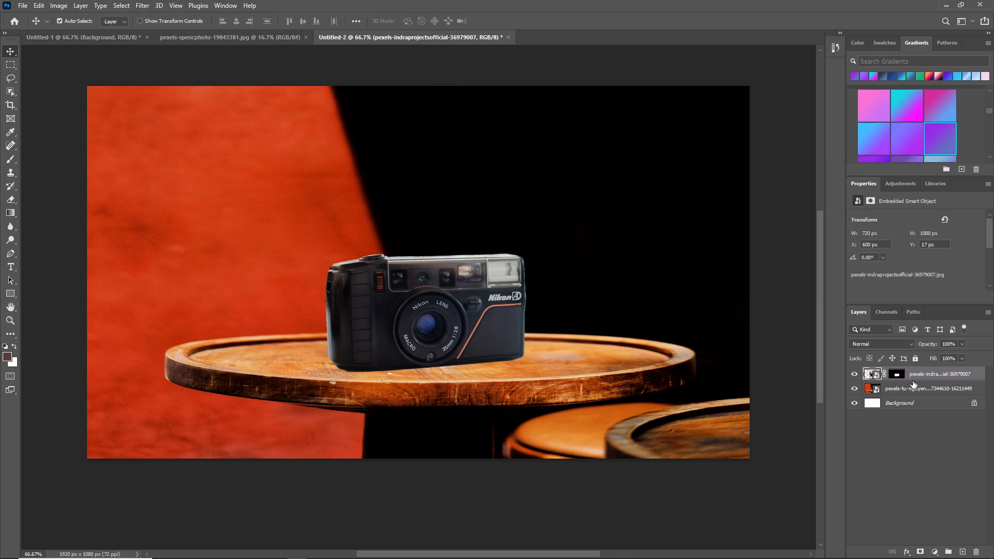
# Raise the camera so it floats above the tabletop, at about X 573 px, Y -217 px.
pyautogui.moveTo(439, 312); pyautogui.dragTo(439, 310)
pyautogui.moveTo(439, 310); pyautogui.dragTo(433, 217)
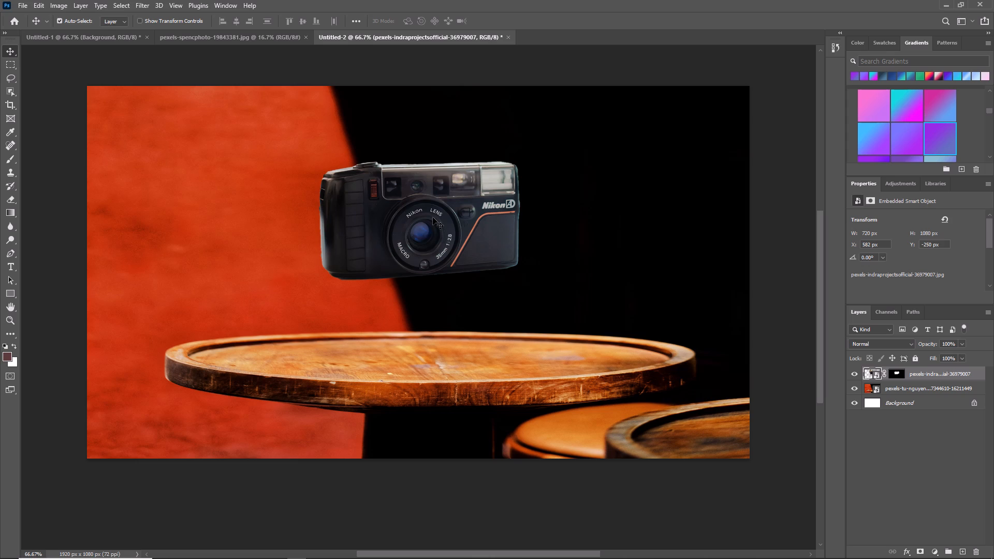
pyautogui.moveTo(435, 215); pyautogui.dragTo(442, 224)
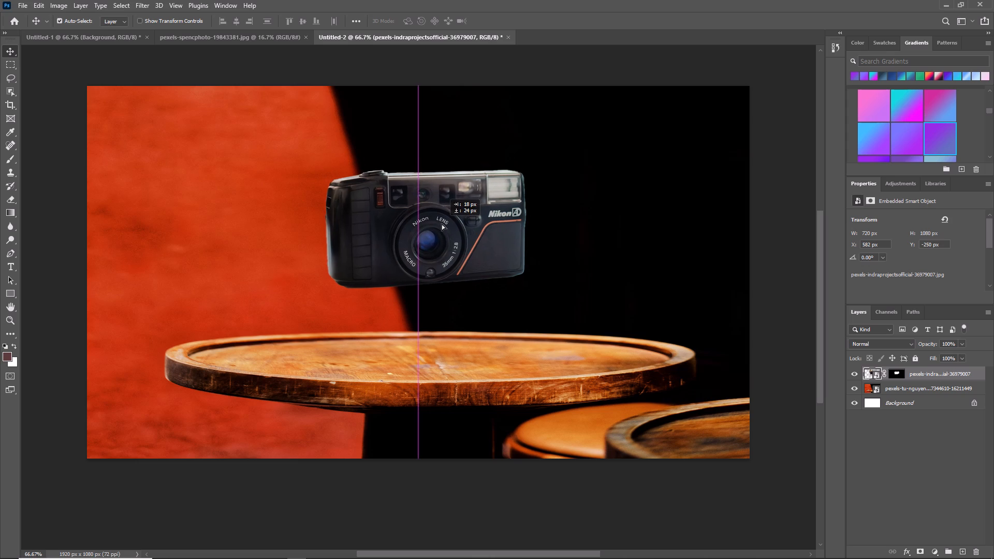
pyautogui.moveTo(442, 224); pyautogui.dragTo(432, 227)
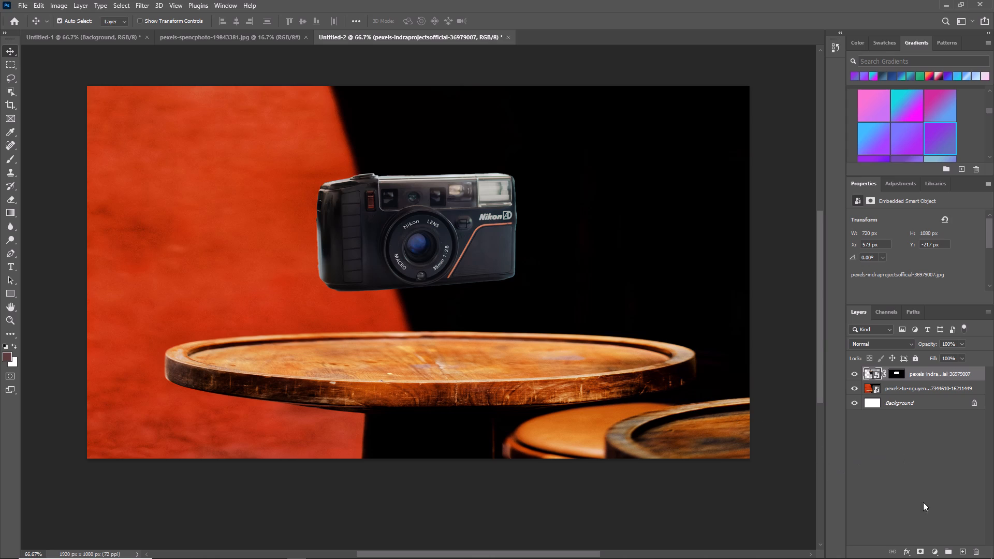
# Add a new empty layer between the camera layer and the table photo layer.
pyautogui.click(961, 551)
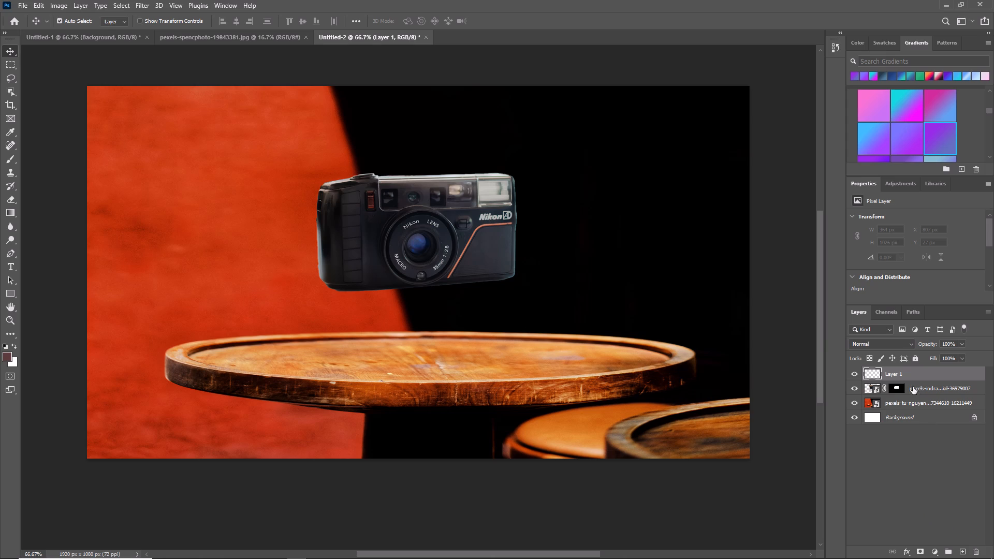
pyautogui.moveTo(913, 375); pyautogui.dragTo(917, 391)
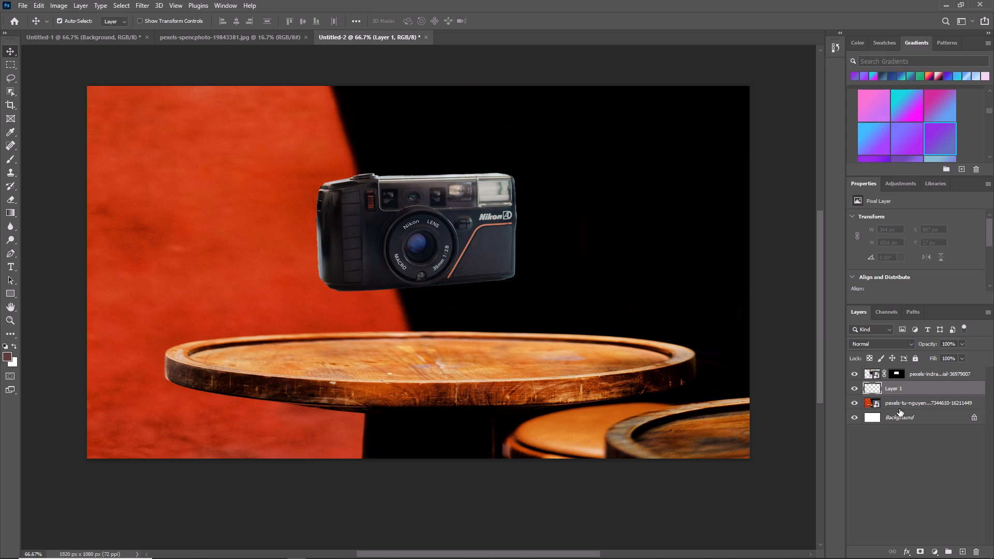
# Switch to the Brush tool for the new layer and look through its blend modes, keeping Normal.
pyautogui.press('b')
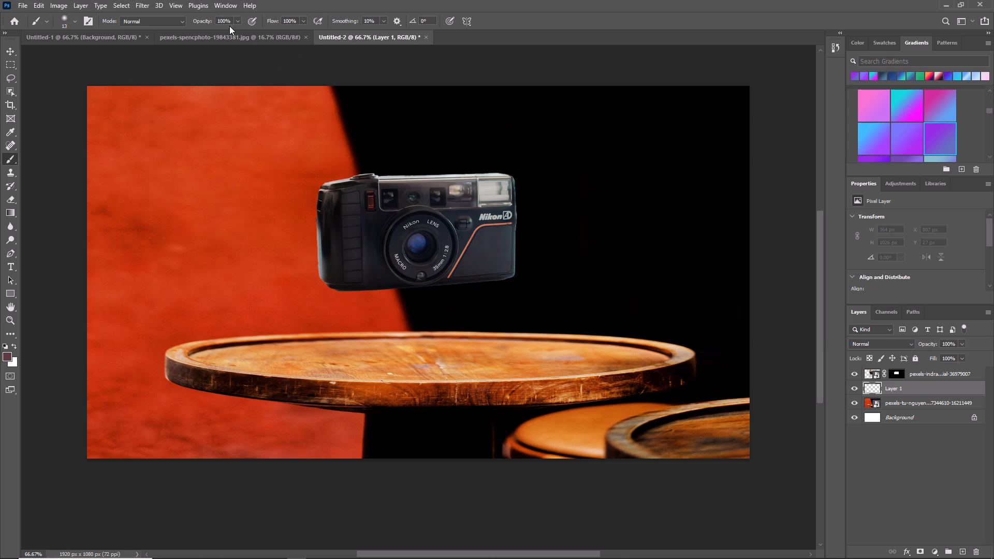
pyautogui.moveTo(221, 20); pyautogui.dragTo(209, 23)
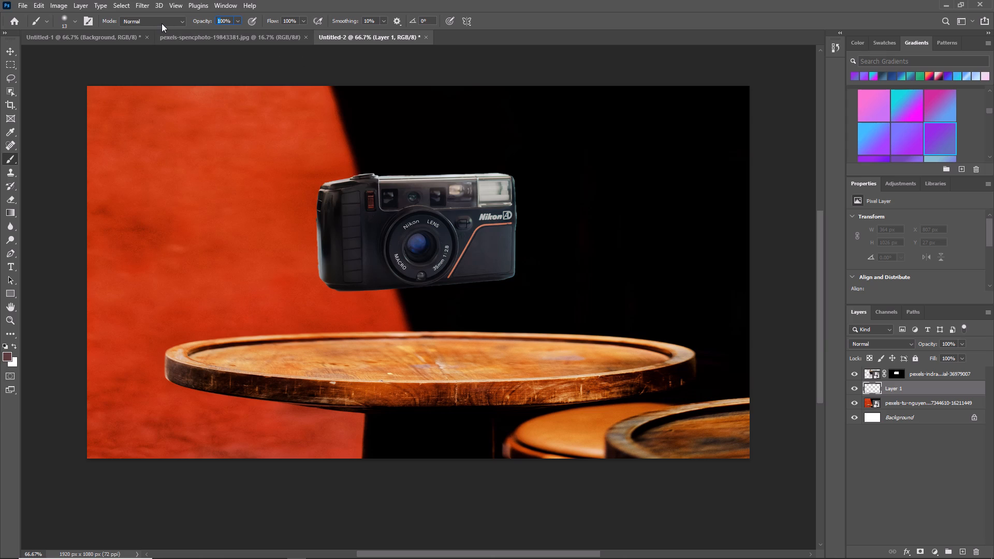
pyautogui.click(162, 23)
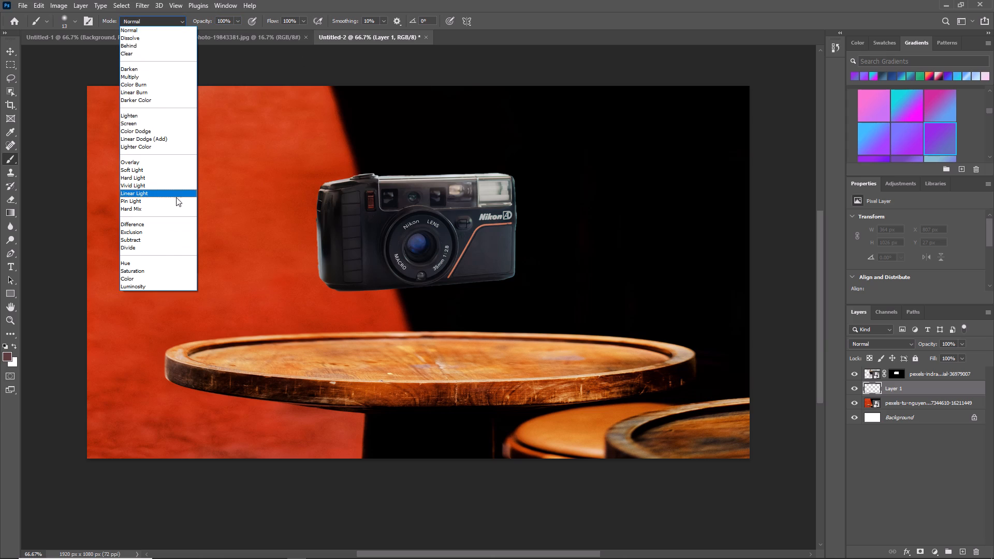
pyautogui.scroll(-4, 176, 197)
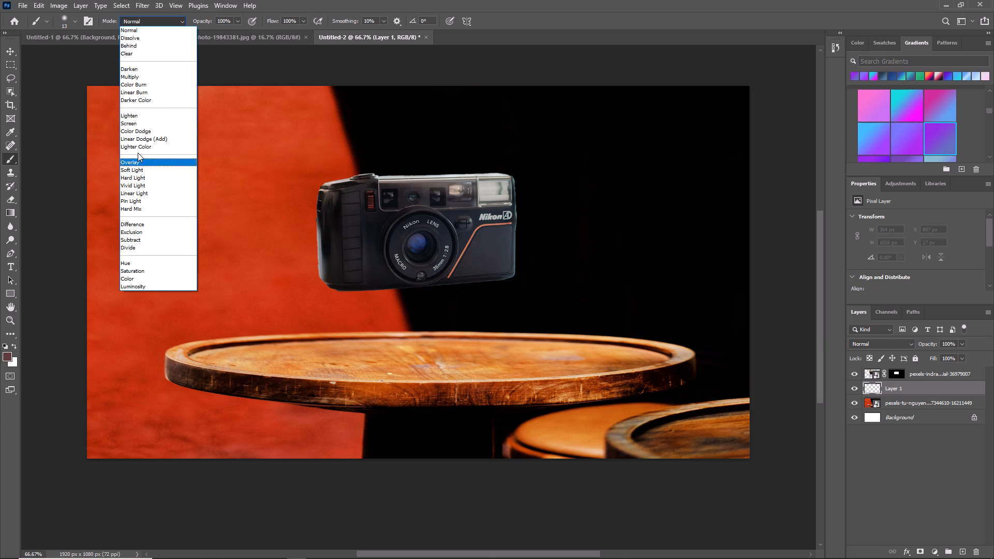
pyautogui.click(230, 76)
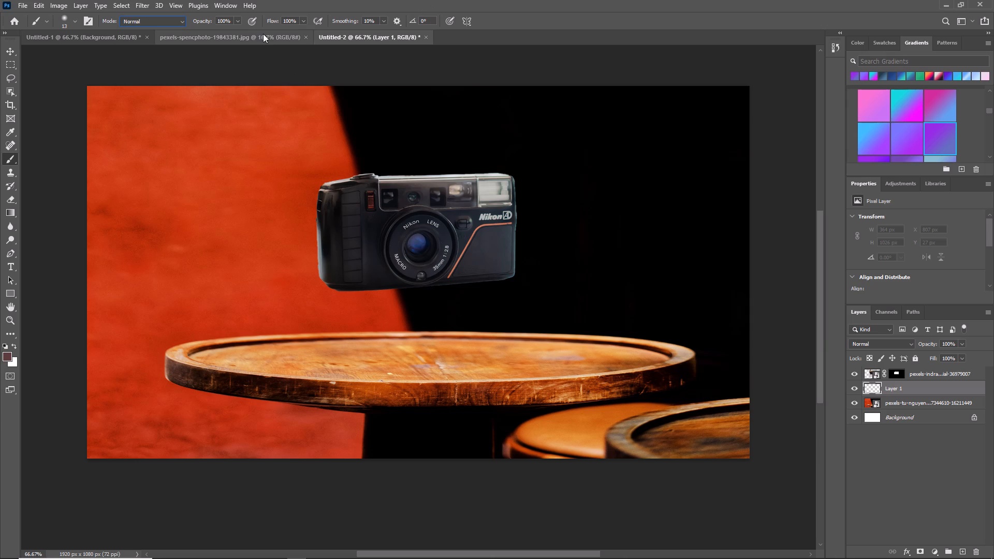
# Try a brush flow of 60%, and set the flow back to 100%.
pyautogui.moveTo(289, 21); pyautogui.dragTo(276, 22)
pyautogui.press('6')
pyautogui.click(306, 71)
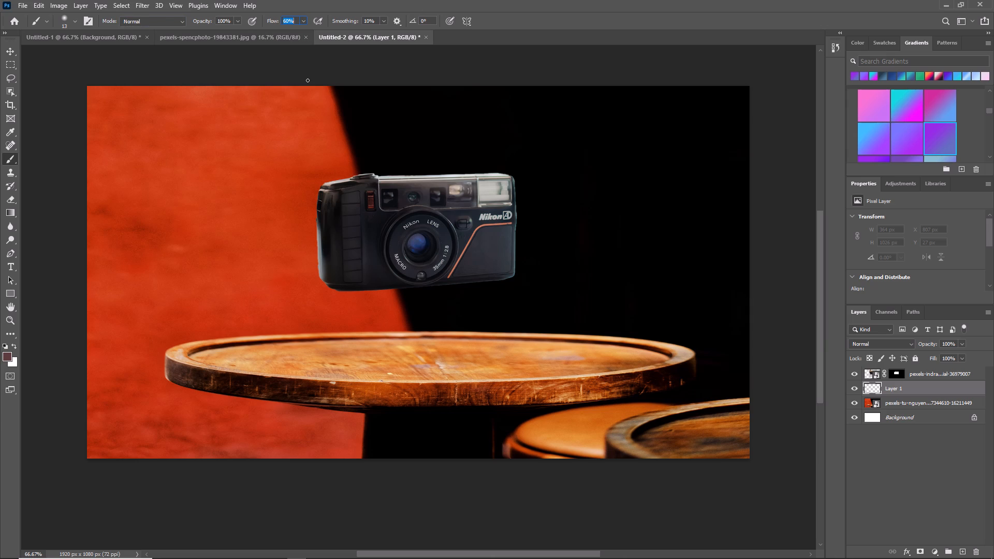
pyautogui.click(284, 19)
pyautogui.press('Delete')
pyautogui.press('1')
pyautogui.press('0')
# Set the brush opacity to 60%.
pyautogui.moveTo(224, 22); pyautogui.dragTo(211, 22)
pyautogui.write('60')
pyautogui.press('BackSpace')
pyautogui.click(282, 67)
# Change the foreground colour to near-black #040404.
pyautogui.press('d')
pyautogui.click(7, 358)
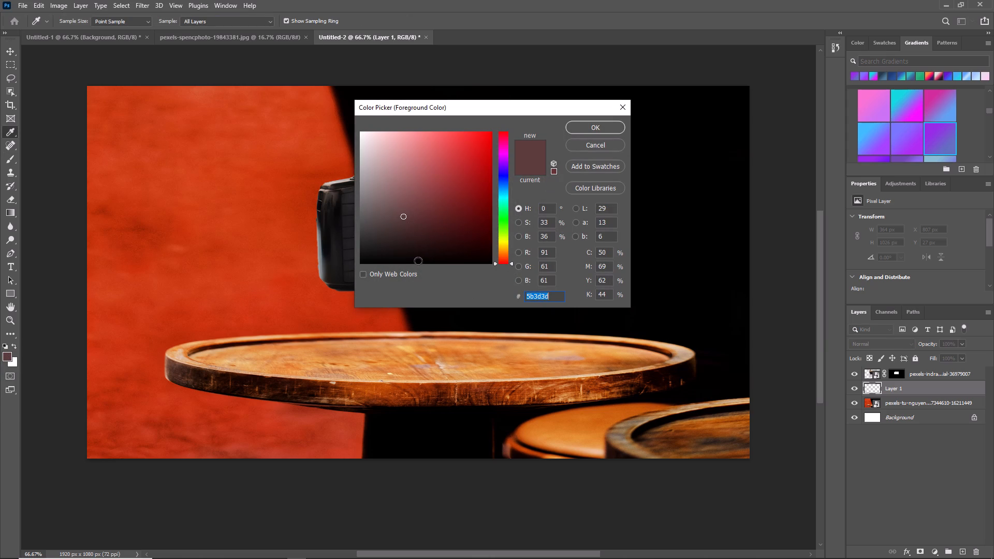
pyautogui.click(361, 261)
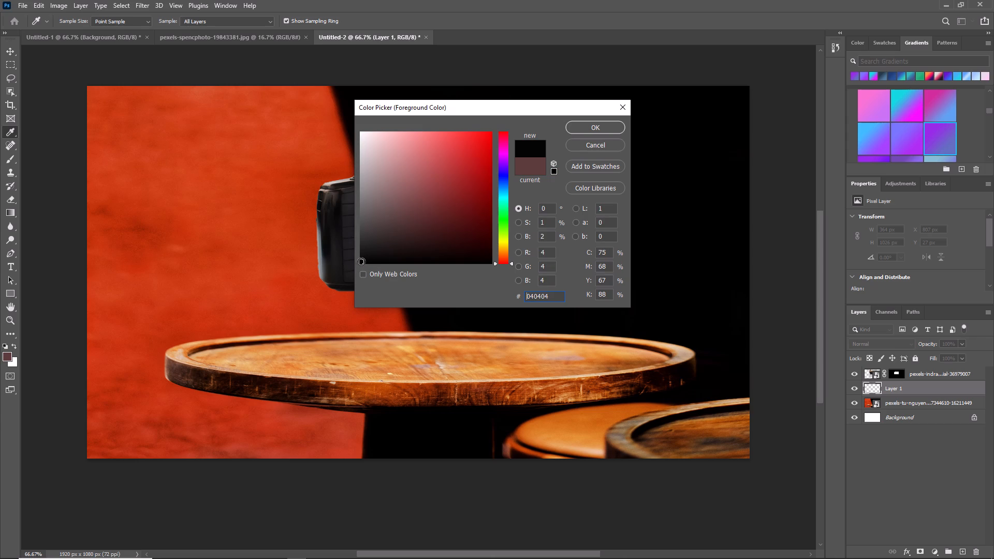
pyautogui.click(601, 129)
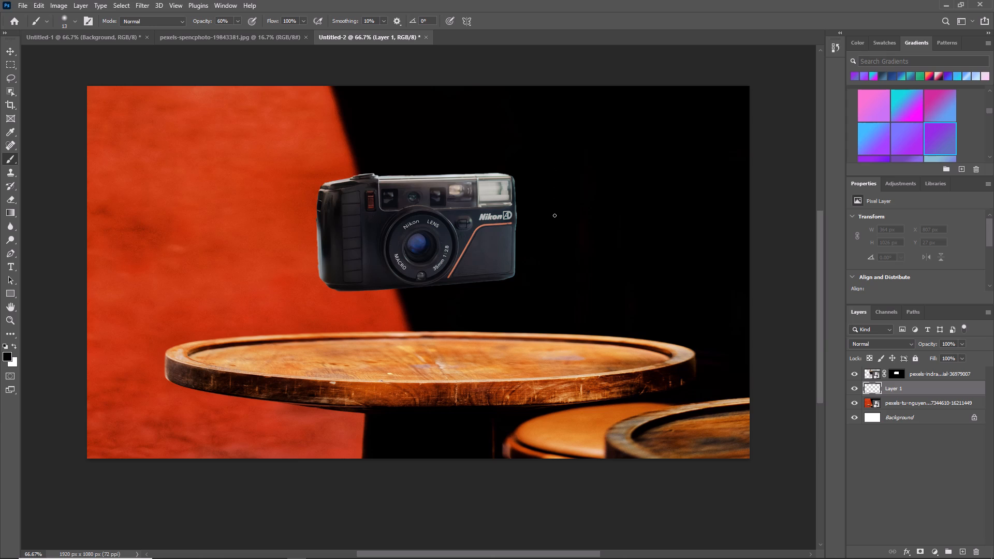
# Choose the Soft Round brush from the General Brushes presets.
pyautogui.rightClick(467, 236)
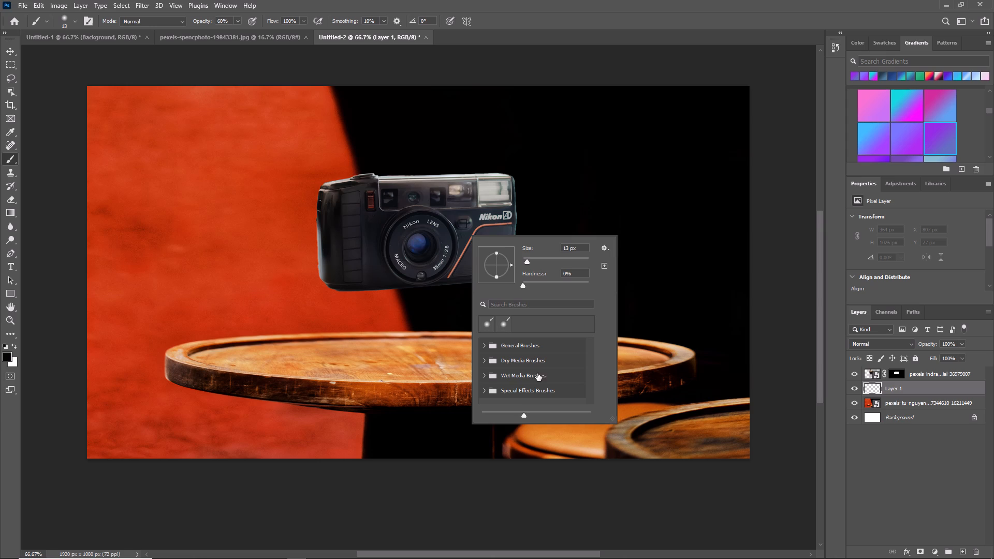
pyautogui.scroll(-1, 534, 359)
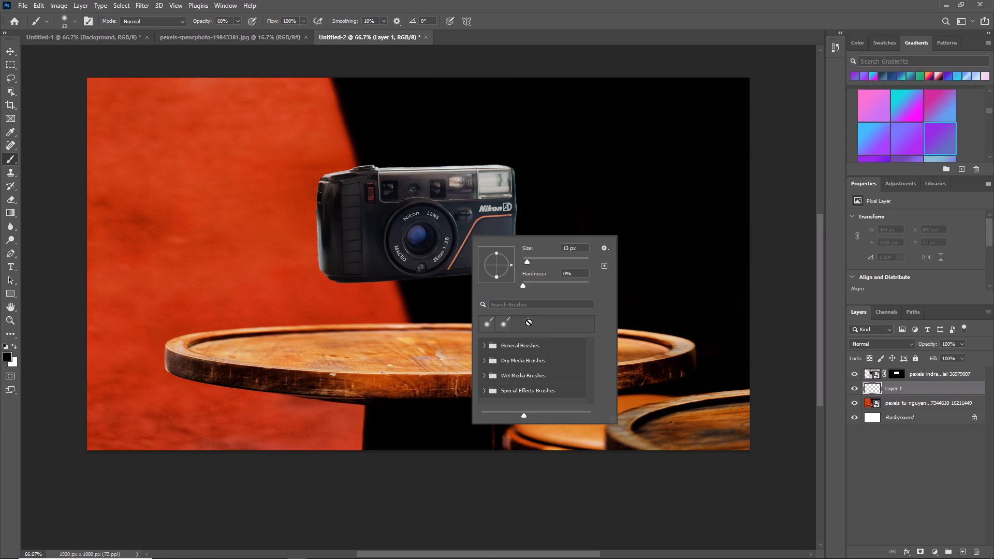
pyautogui.scroll(-1, 528, 367)
pyautogui.scroll(1, 523, 372)
pyautogui.click(487, 345)
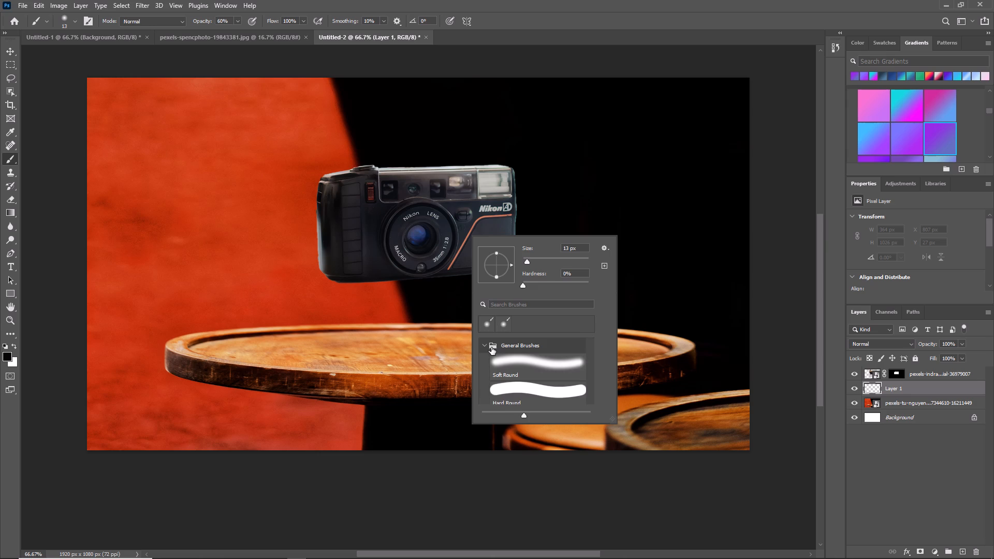
pyautogui.click(538, 360)
pyautogui.moveTo(559, 369); pyautogui.dragTo(543, 367)
# Look through the other General Brushes presets, including the pressure size and pressure opacity brushes.
pyautogui.scroll(-2, 545, 352)
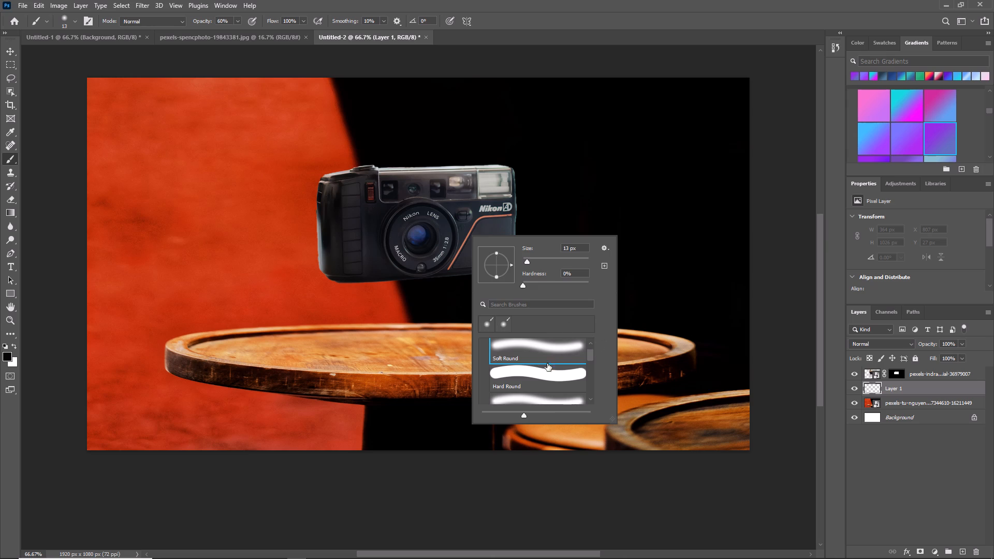
pyautogui.scroll(-9, 547, 363)
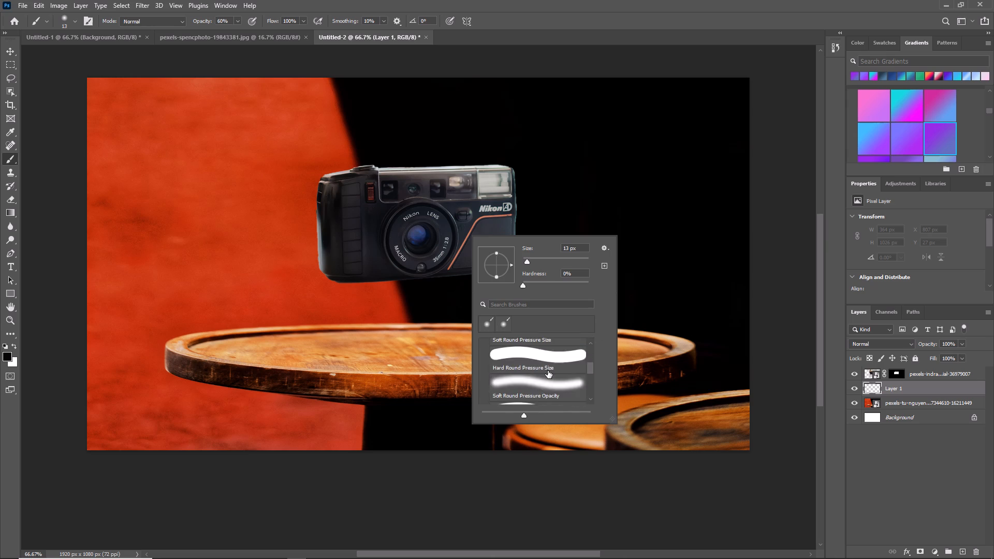
pyautogui.scroll(-2, 548, 371)
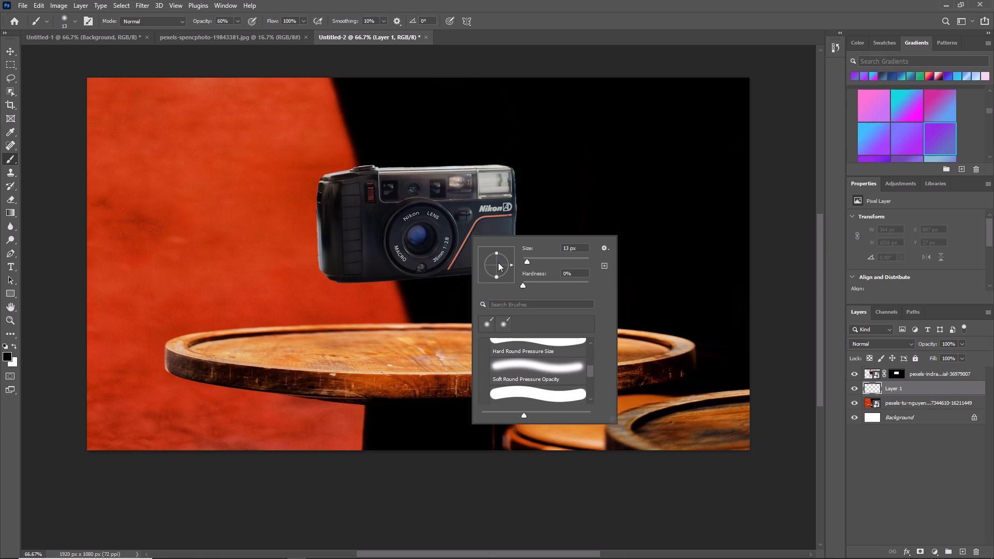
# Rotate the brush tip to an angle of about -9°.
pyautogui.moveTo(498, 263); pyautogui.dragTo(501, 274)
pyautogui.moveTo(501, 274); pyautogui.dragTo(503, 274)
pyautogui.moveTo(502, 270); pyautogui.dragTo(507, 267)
# Set the brush size to 250 px.
pyautogui.moveTo(524, 262); pyautogui.dragTo(554, 259)
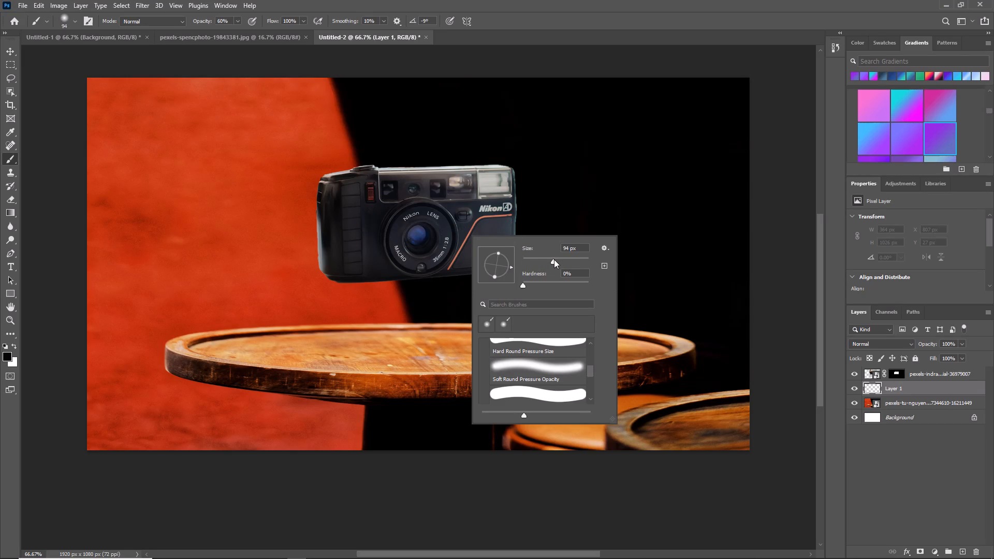
pyautogui.moveTo(554, 259); pyautogui.dragTo(579, 261)
pyautogui.moveTo(579, 261); pyautogui.dragTo(574, 261)
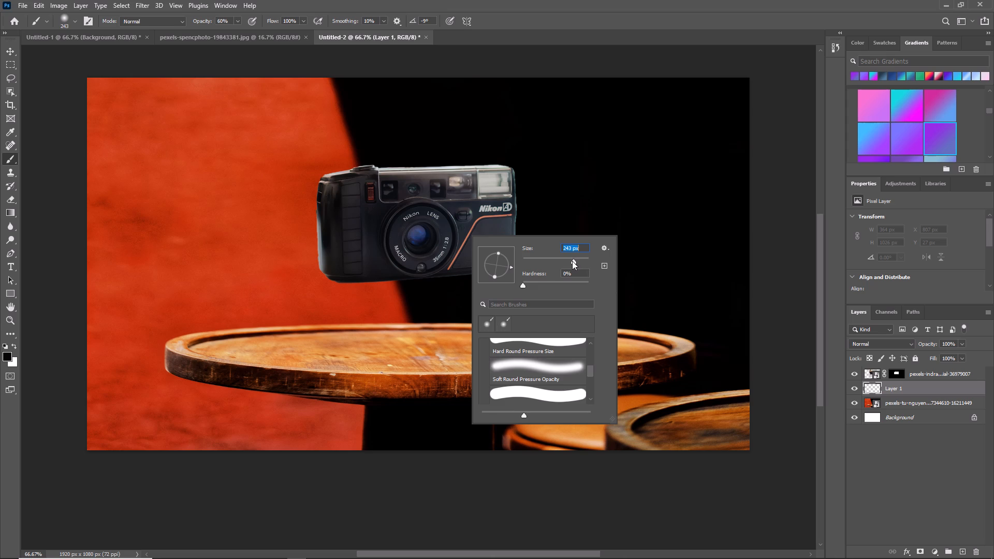
pyautogui.click(572, 248)
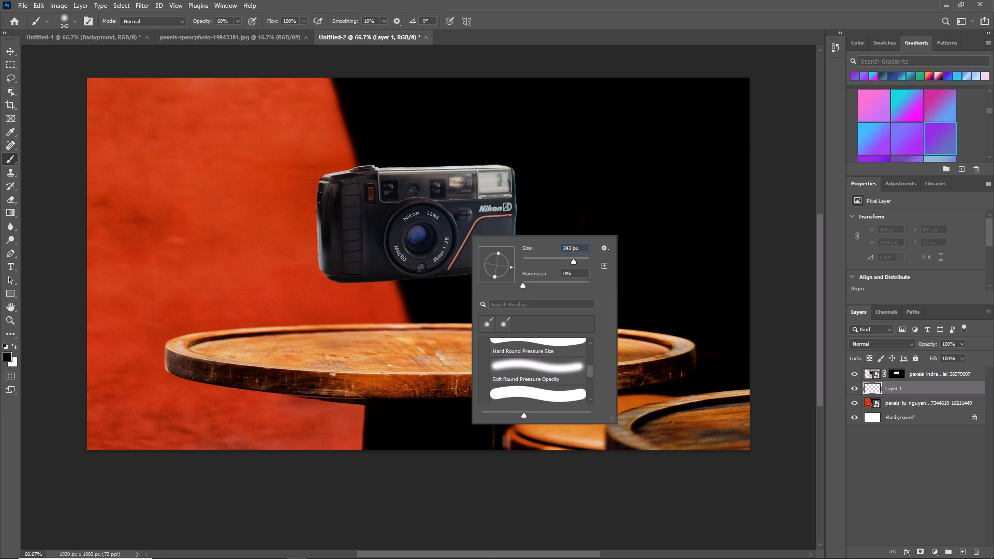
pyautogui.click(569, 247)
pyautogui.press('BackSpace')
pyautogui.press('BackSpace')
pyautogui.write('50')
pyautogui.click(606, 281)
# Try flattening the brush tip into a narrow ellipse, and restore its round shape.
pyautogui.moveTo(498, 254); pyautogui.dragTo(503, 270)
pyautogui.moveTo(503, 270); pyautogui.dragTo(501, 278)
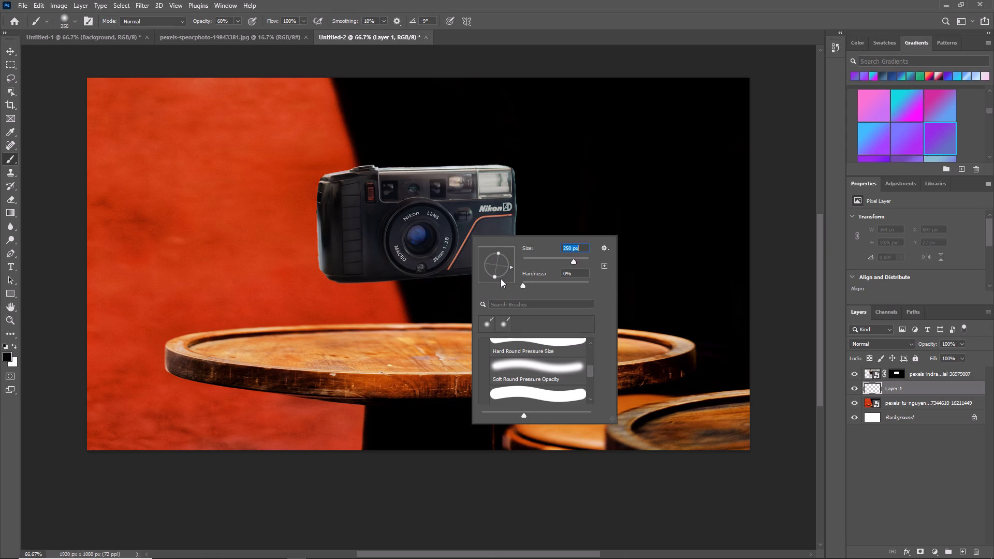
# Rotate the brush tip to an angle of about -4° and close the brush settings.
pyautogui.moveTo(511, 266); pyautogui.dragTo(489, 263)
pyautogui.moveTo(489, 263); pyautogui.dragTo(505, 266)
pyautogui.scroll(11, 534, 371)
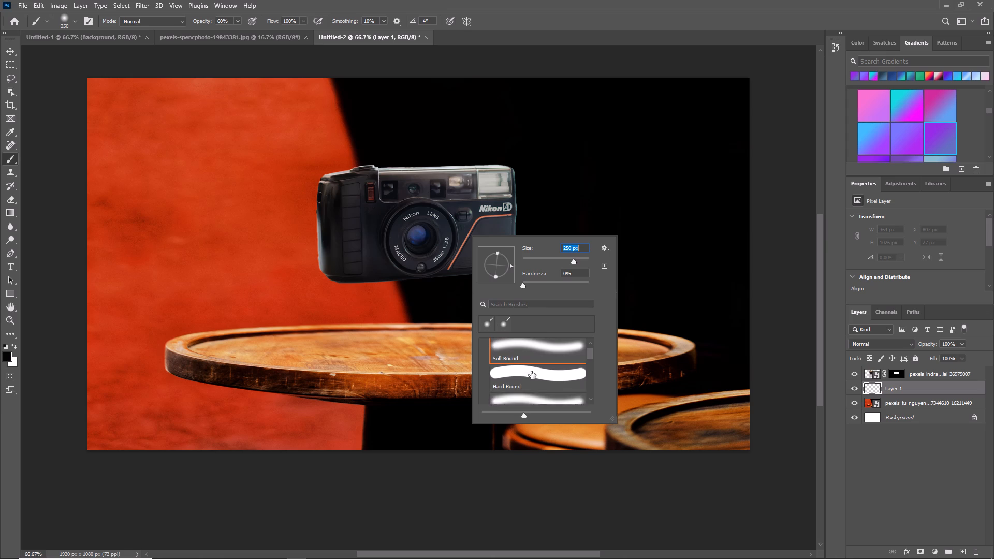
pyautogui.scroll(4, 531, 371)
pyautogui.press('Return')
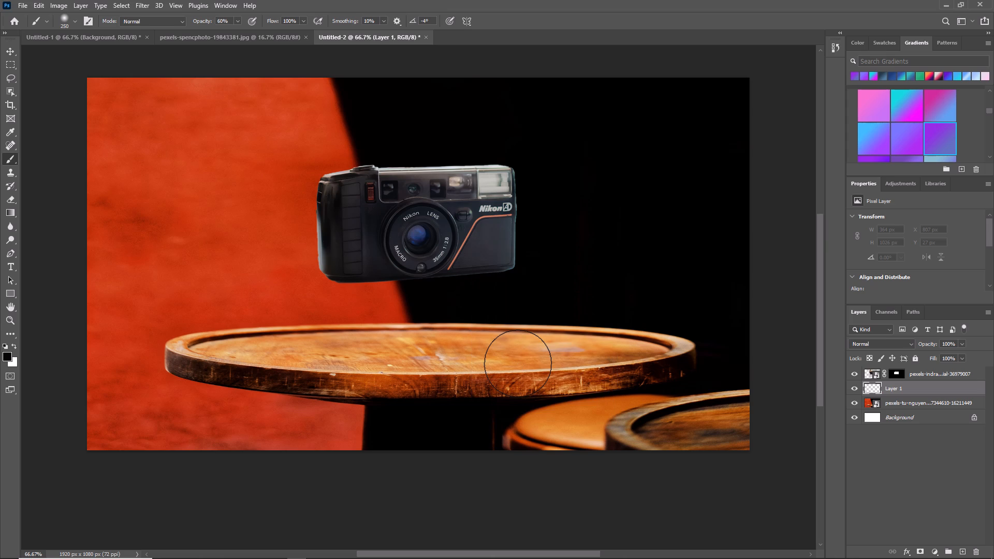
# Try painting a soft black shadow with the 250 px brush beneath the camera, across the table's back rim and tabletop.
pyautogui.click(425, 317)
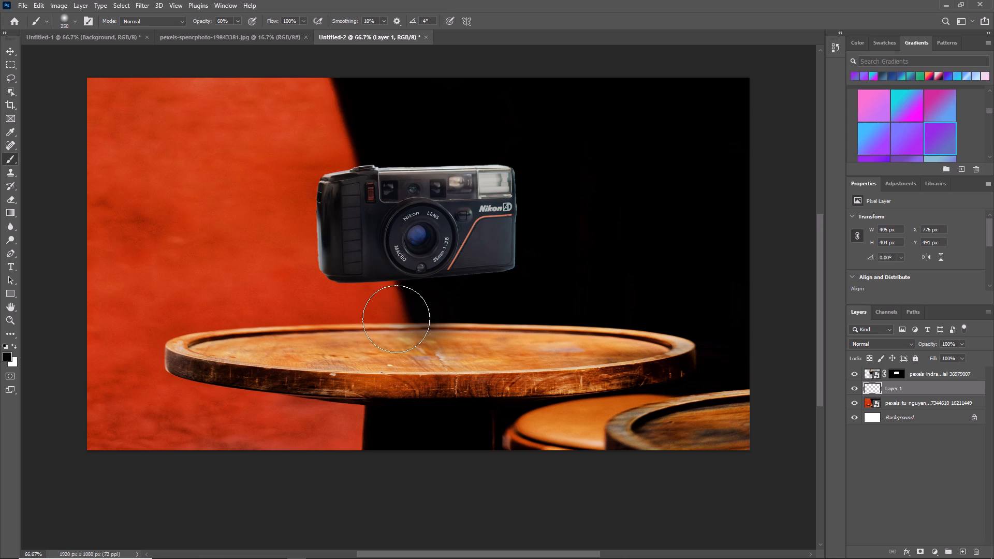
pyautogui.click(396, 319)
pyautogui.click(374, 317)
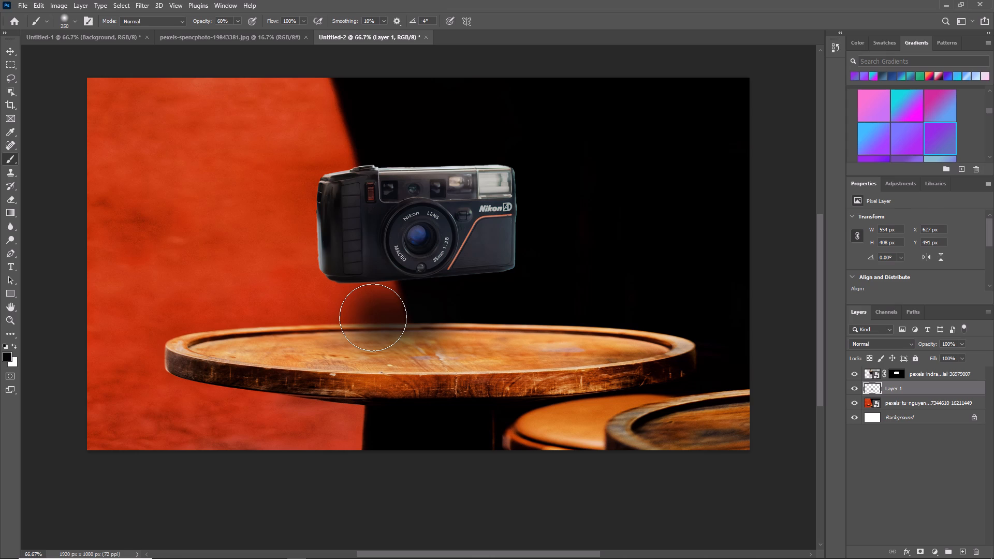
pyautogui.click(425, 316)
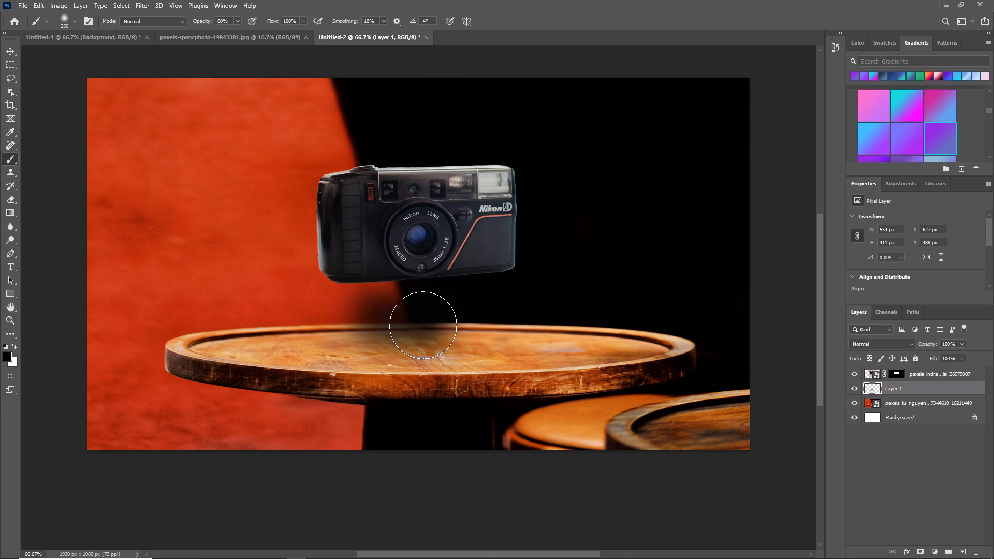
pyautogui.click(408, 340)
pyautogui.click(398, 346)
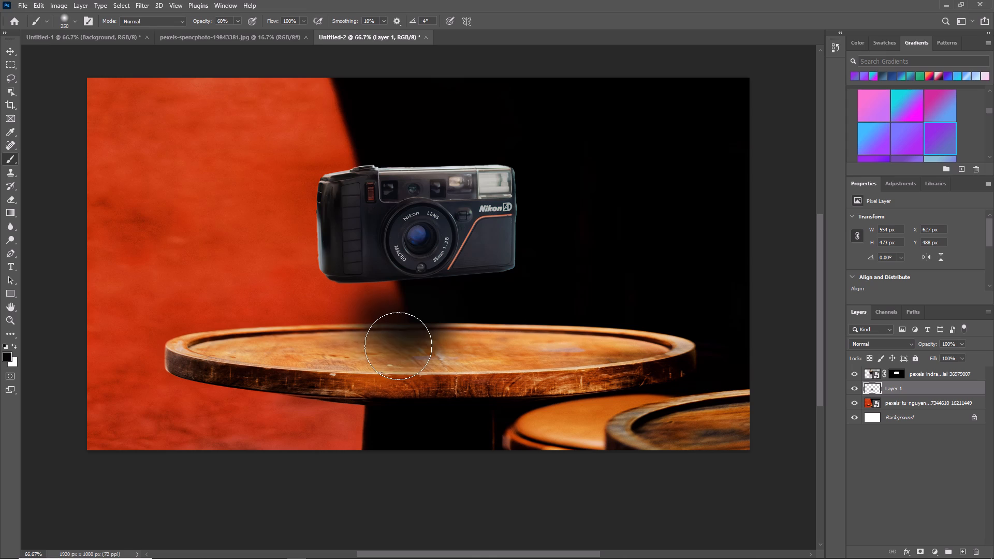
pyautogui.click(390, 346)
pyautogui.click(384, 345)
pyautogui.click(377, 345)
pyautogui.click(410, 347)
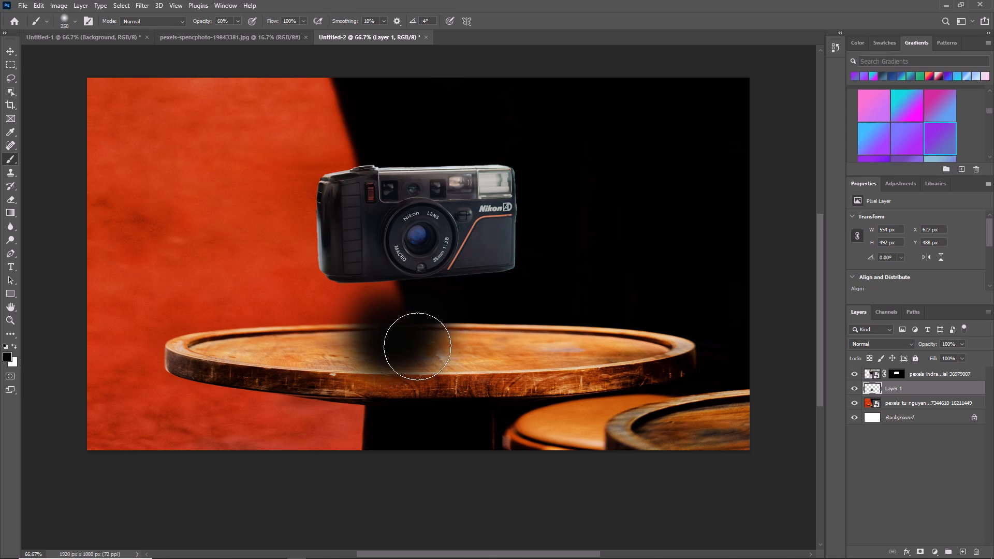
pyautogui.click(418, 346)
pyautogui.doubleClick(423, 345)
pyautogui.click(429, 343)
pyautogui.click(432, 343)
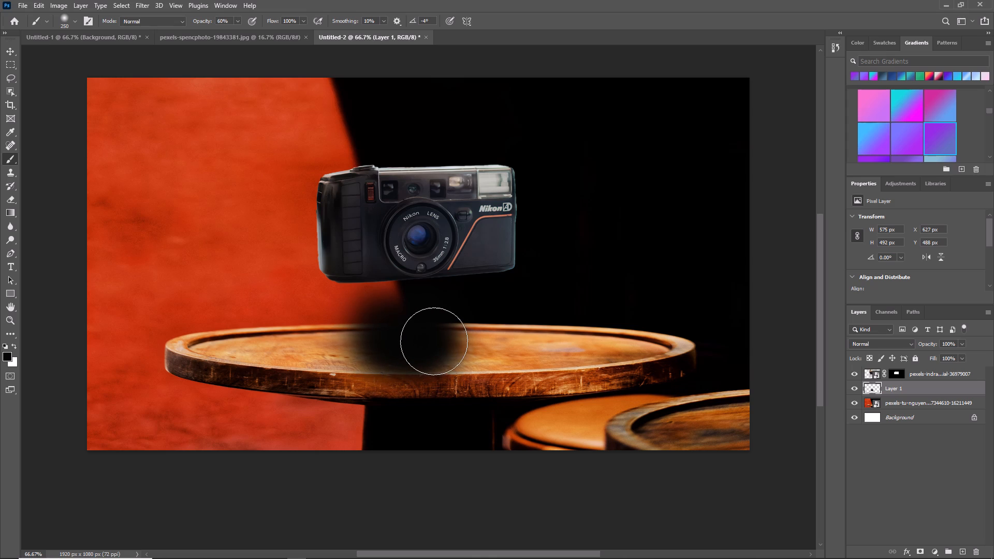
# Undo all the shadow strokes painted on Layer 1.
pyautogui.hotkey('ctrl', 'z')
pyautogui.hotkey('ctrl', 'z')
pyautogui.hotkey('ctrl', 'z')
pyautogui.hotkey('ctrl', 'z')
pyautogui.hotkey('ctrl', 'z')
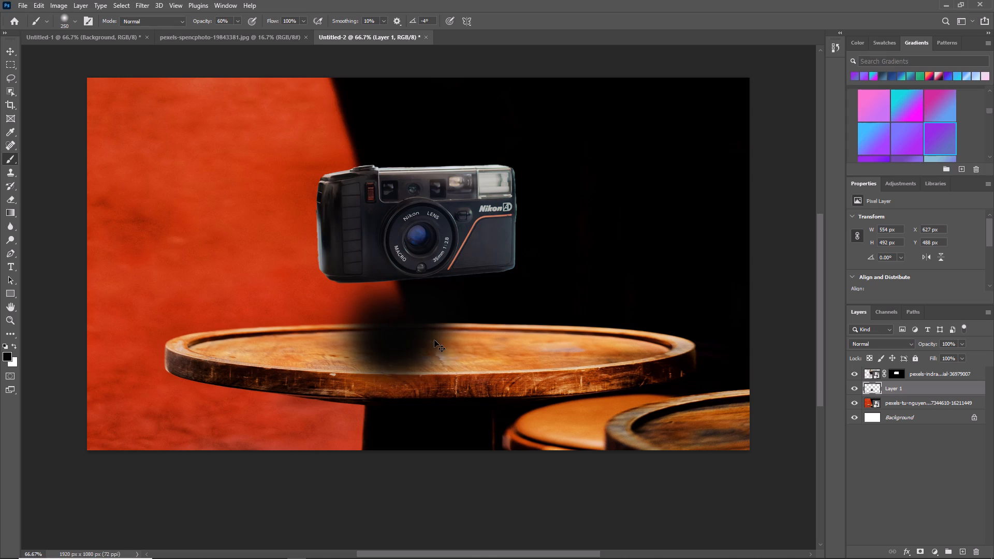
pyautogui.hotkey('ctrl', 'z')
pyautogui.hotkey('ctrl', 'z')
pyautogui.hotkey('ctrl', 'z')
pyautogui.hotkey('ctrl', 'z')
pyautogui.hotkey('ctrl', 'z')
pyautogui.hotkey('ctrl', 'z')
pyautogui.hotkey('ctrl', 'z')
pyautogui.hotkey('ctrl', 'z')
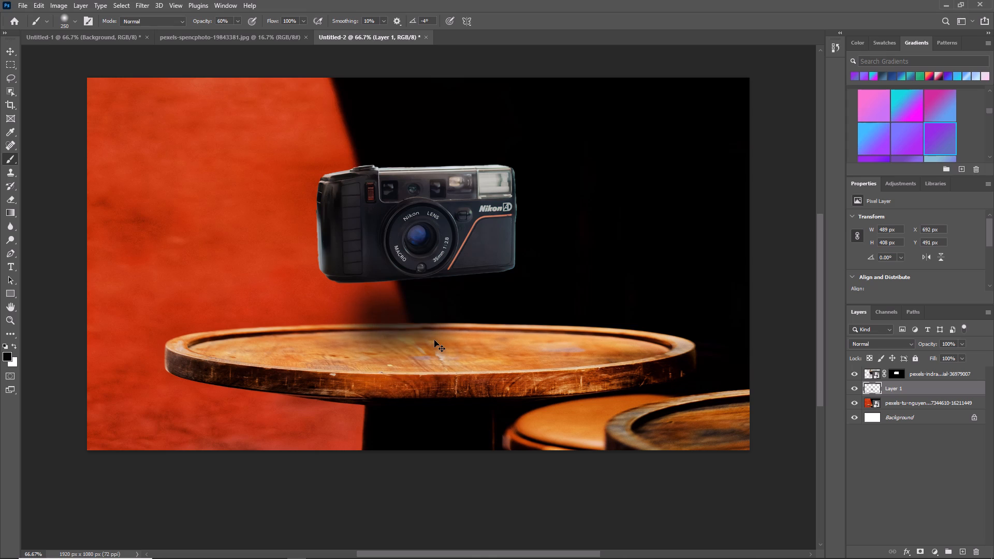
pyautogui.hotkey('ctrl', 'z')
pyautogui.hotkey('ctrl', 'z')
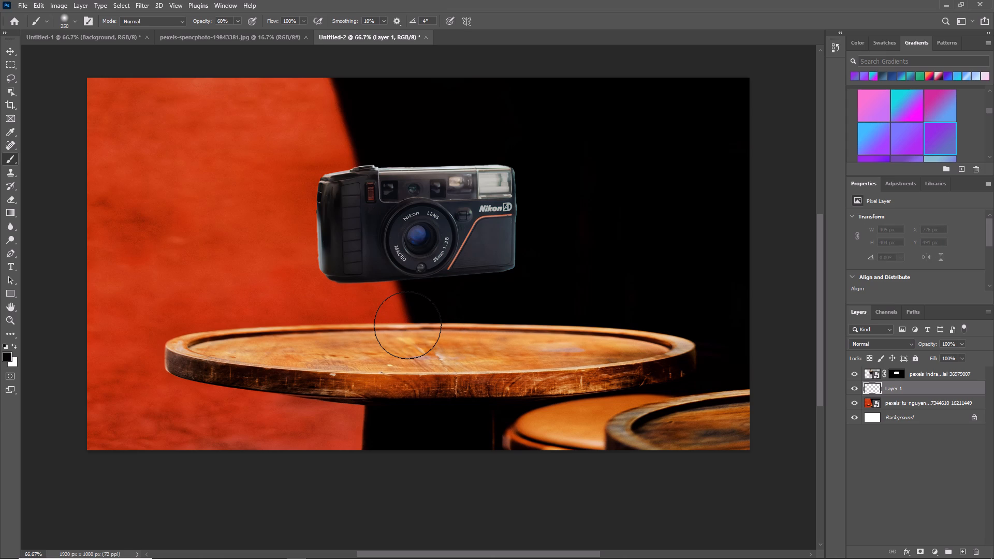
# Paint a soft black shadow about 687 px wide on Layer 1, across the middle of the tabletop below the camera.
pyautogui.click(413, 354)
pyautogui.click(430, 356)
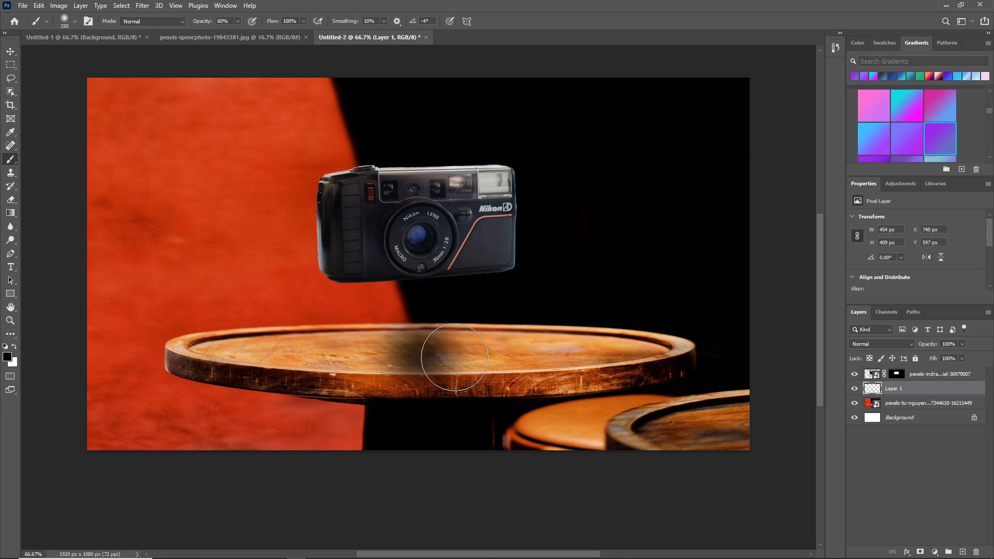
pyautogui.click(459, 353)
pyautogui.click(474, 352)
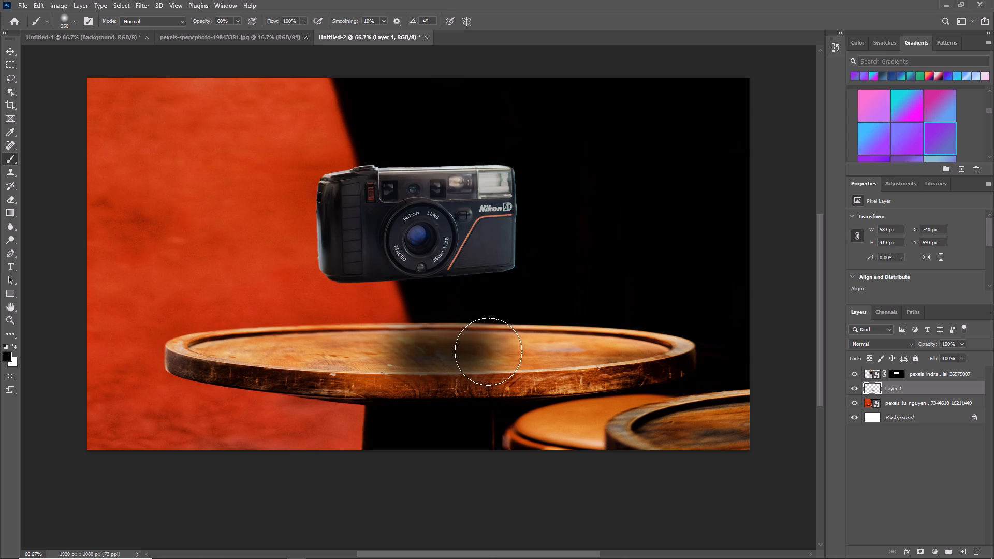
pyautogui.click(487, 351)
pyautogui.click(389, 349)
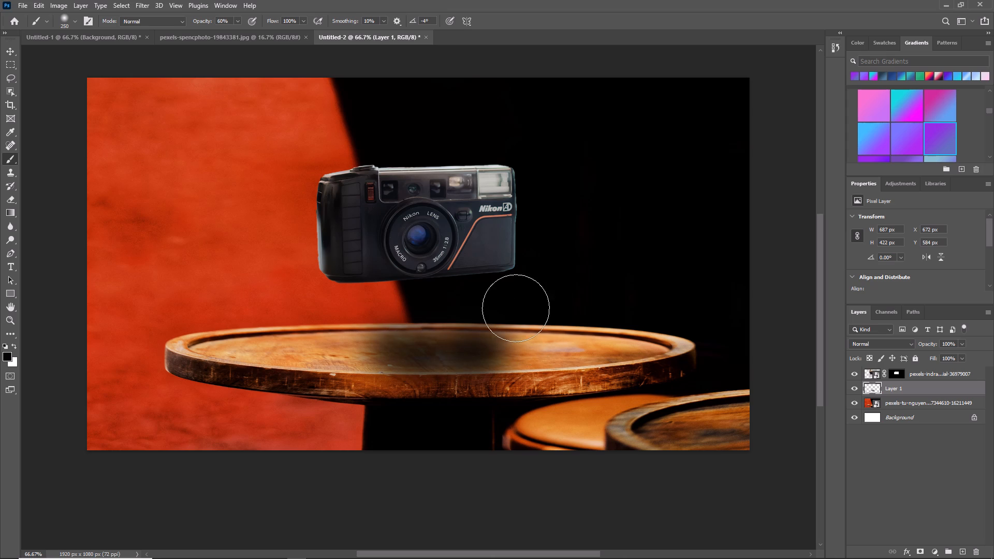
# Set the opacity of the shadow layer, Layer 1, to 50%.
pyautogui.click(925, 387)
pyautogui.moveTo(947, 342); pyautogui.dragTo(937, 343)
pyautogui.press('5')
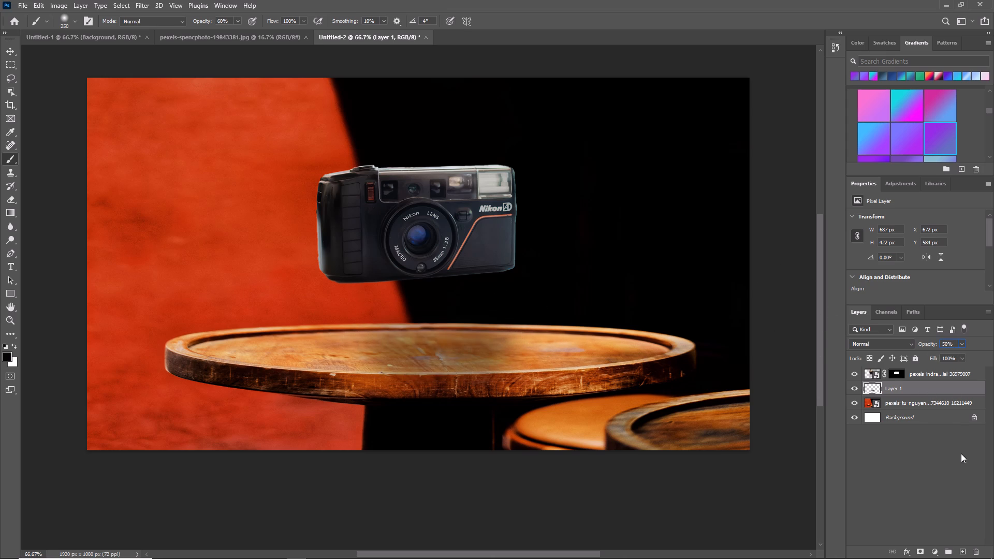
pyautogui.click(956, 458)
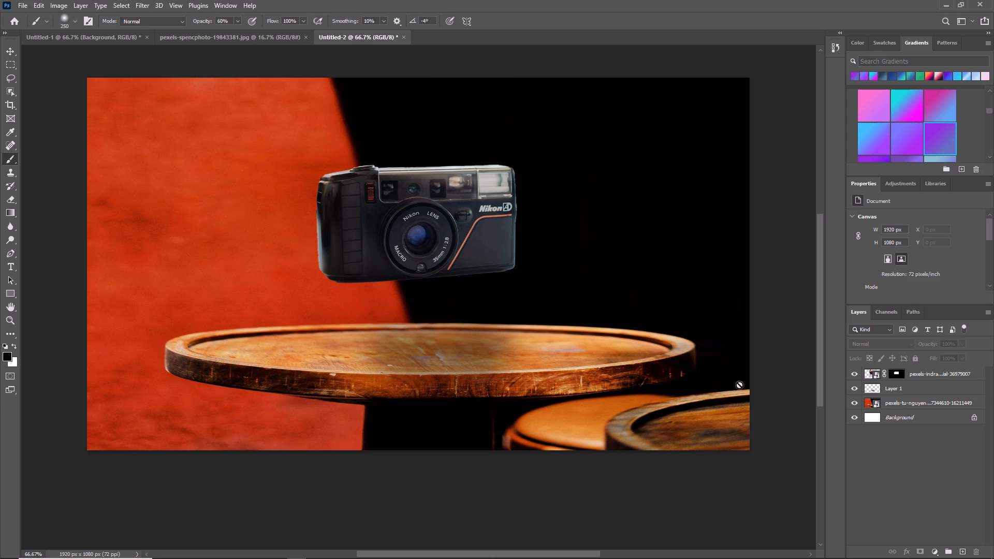
# Extend the shadow on Layer 1 with brush dabs along the table's back rim, beneath the camera.
pyautogui.click(911, 392)
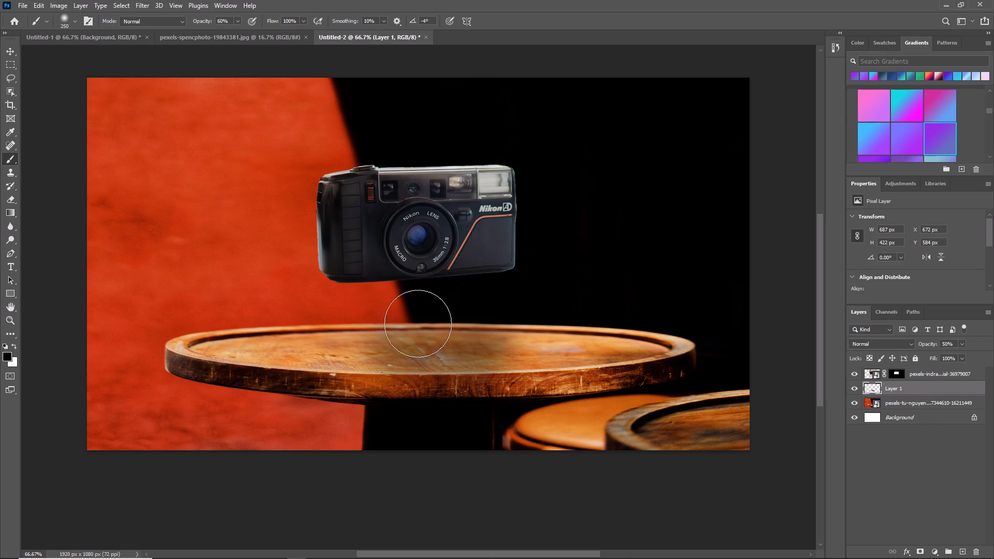
pyautogui.click(436, 315)
pyautogui.click(450, 316)
pyautogui.click(467, 317)
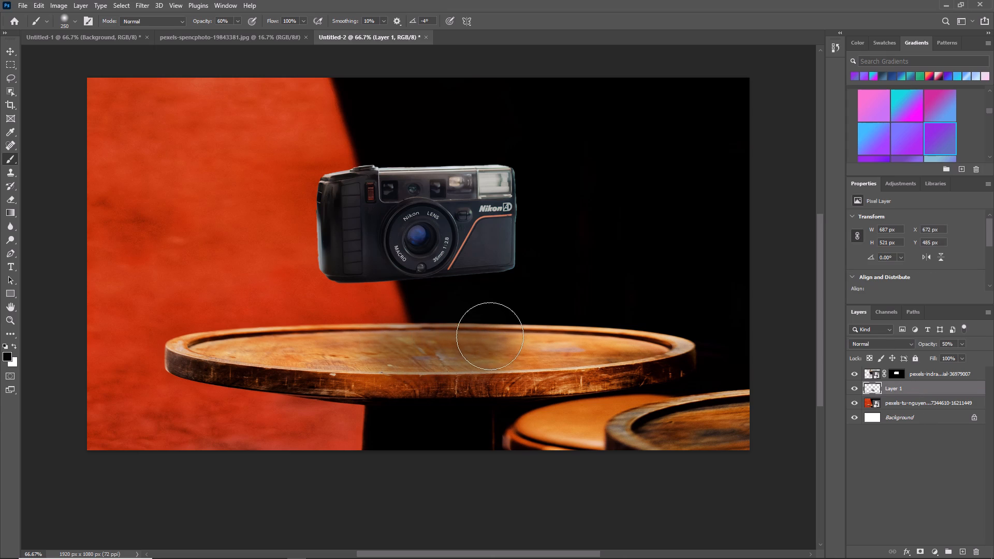
pyautogui.click(489, 330)
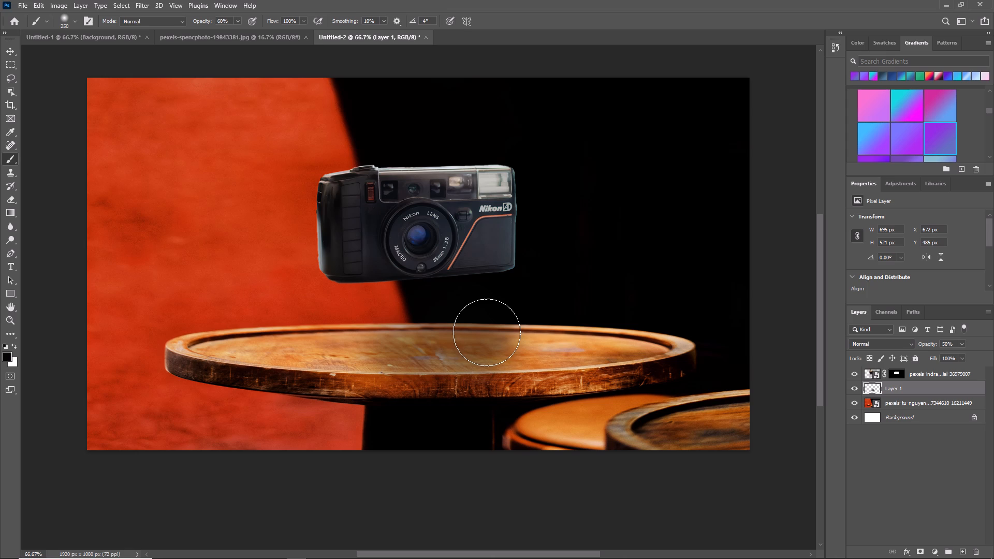
# Darken and widen the tabletop shadow on Layer 1 to about 720 px with repeated brush dabs from its centre to both ends.
pyautogui.click(459, 347)
pyautogui.click(443, 350)
pyautogui.click(432, 350)
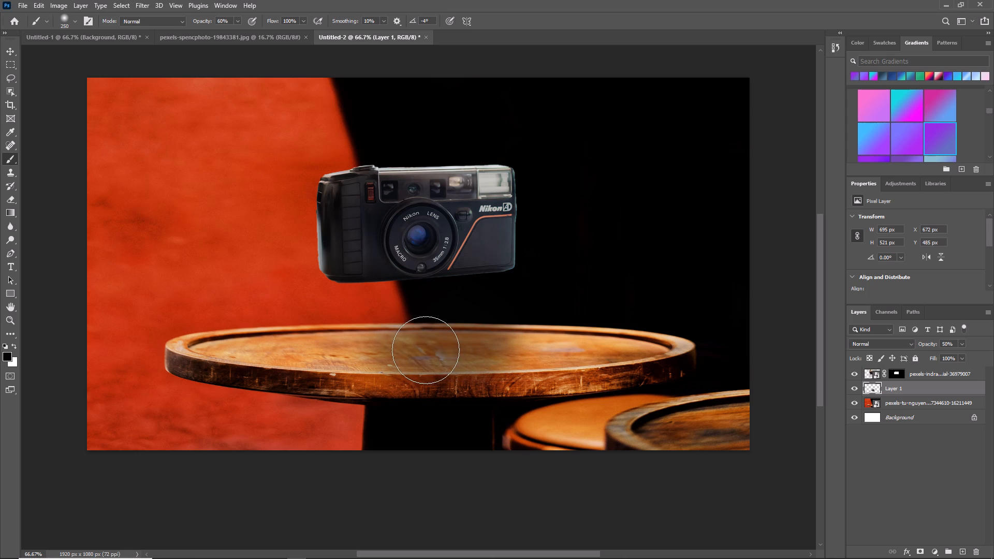
pyautogui.click(426, 350)
pyautogui.click(416, 350)
pyautogui.click(410, 348)
pyautogui.click(406, 348)
pyautogui.click(403, 349)
pyautogui.click(427, 347)
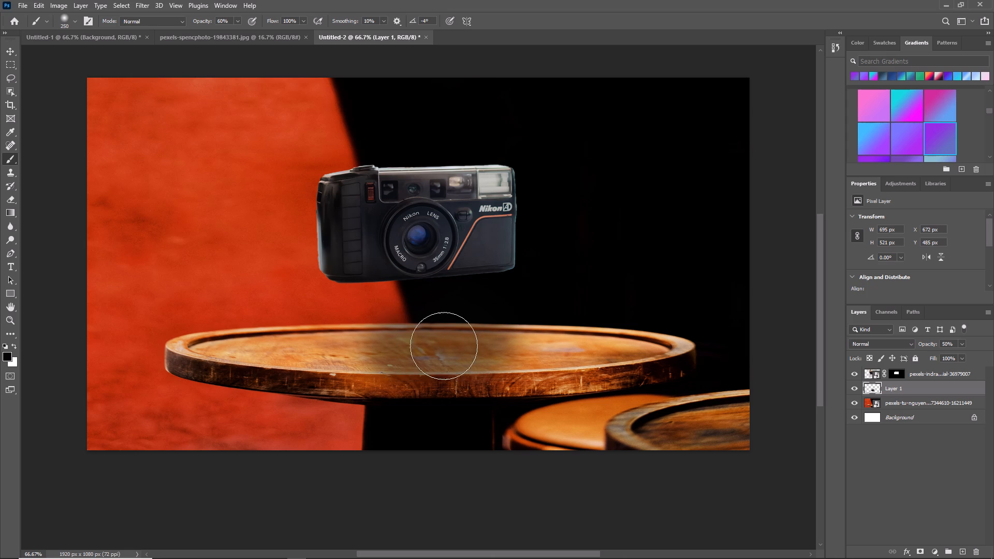
pyautogui.click(462, 344)
pyautogui.click(473, 343)
pyautogui.click(479, 343)
pyautogui.tripleClick(387, 350)
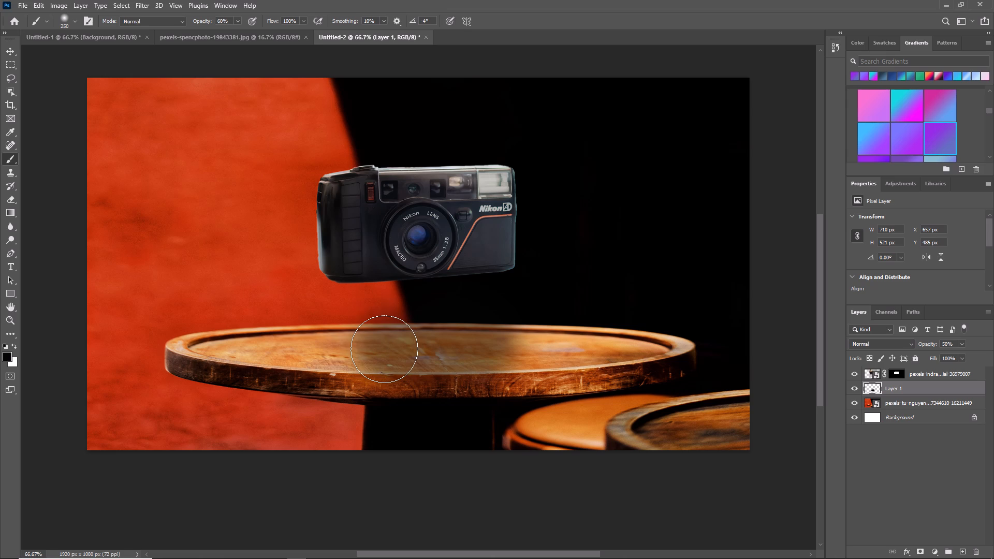
pyautogui.click(384, 348)
pyautogui.click(381, 350)
pyautogui.doubleClick(487, 352)
pyautogui.click(490, 352)
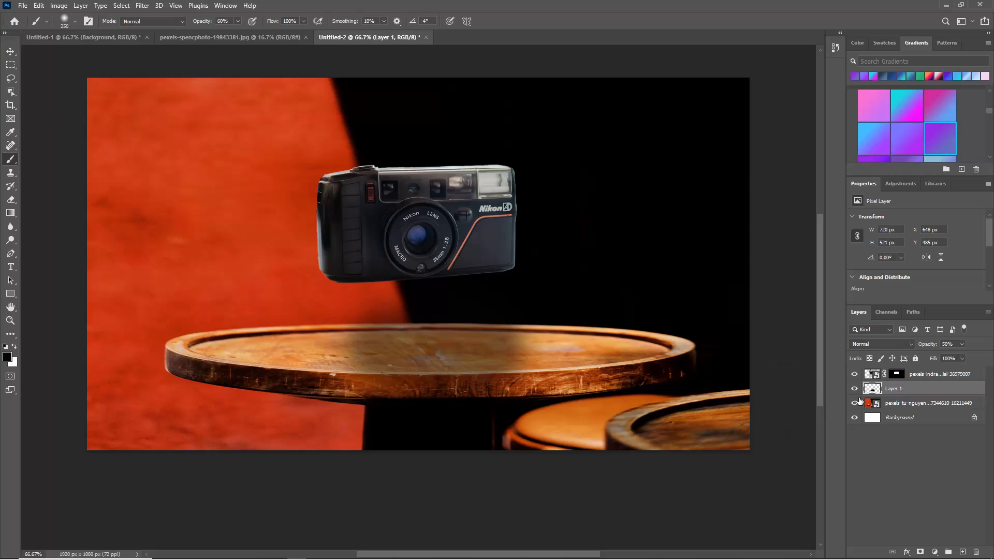
# Set the opacity of the shadow layer, Layer 1, to 40%.
pyautogui.moveTo(943, 344); pyautogui.dragTo(937, 347)
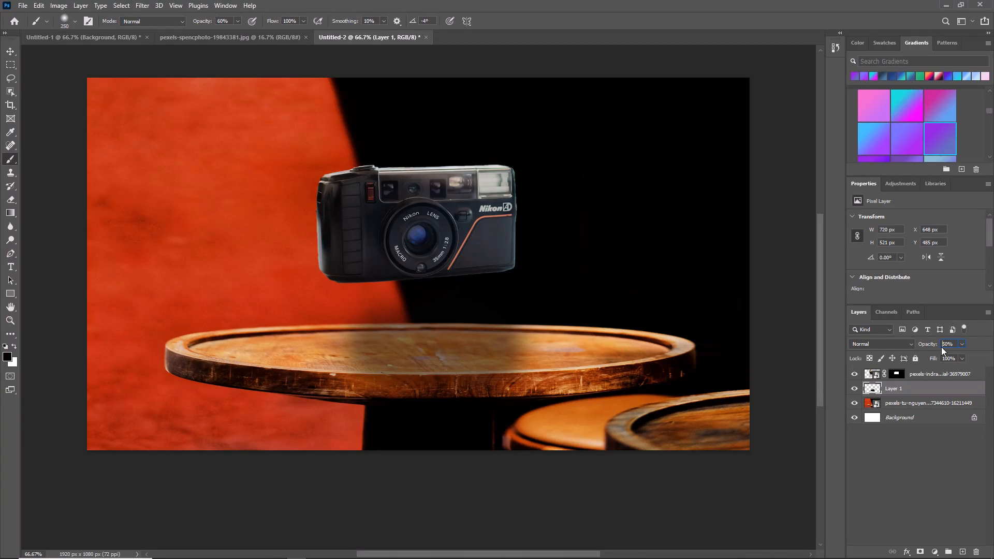
pyautogui.click(946, 344)
pyautogui.press('BackSpace')
pyautogui.press('4')
pyautogui.press('Return')
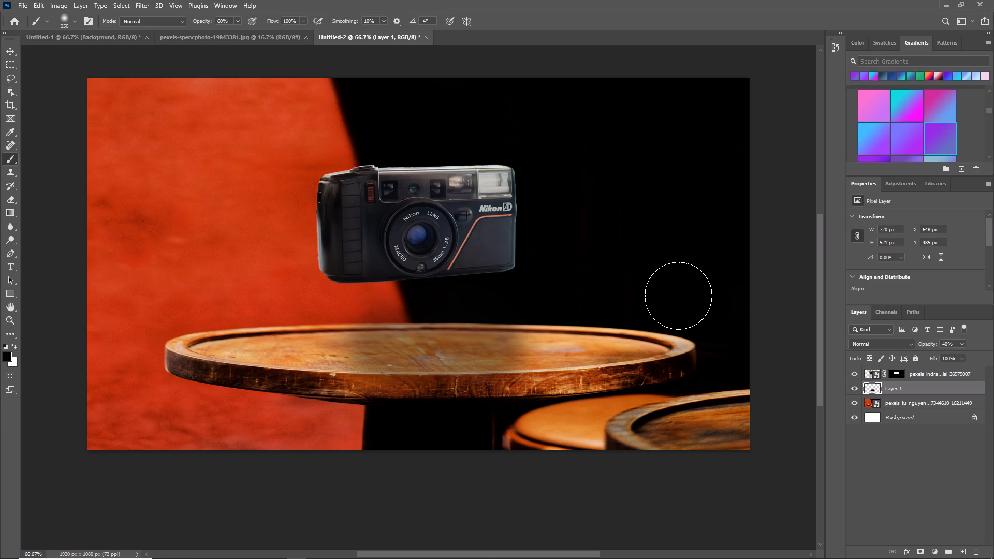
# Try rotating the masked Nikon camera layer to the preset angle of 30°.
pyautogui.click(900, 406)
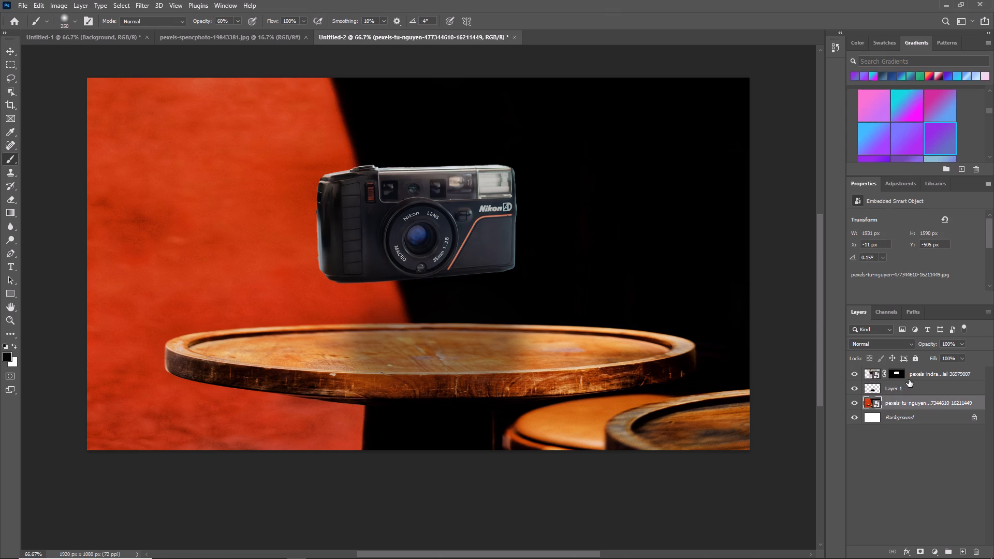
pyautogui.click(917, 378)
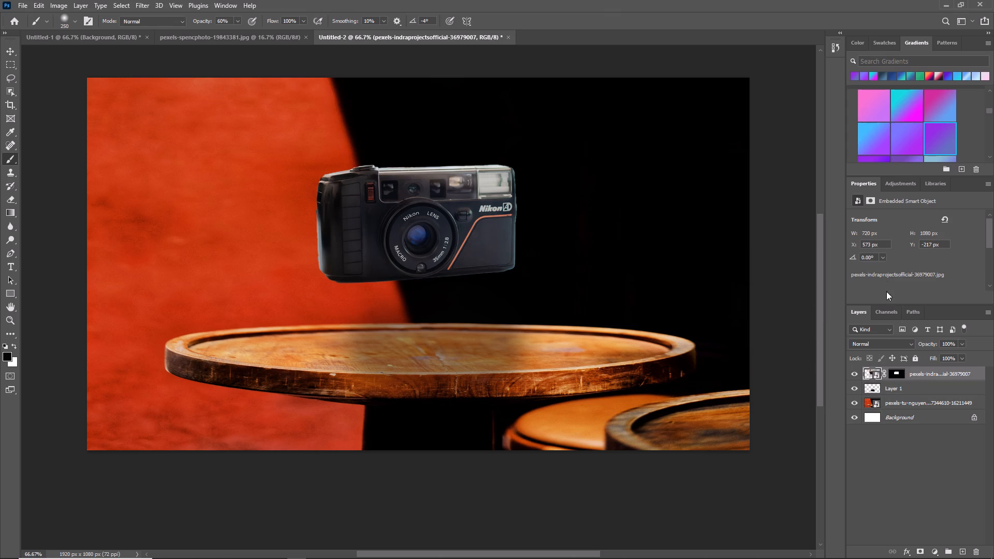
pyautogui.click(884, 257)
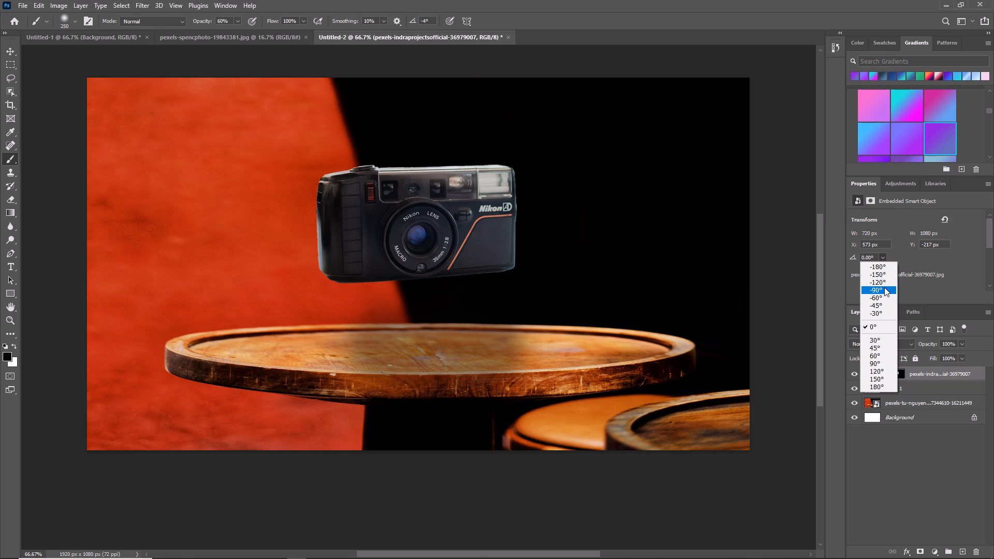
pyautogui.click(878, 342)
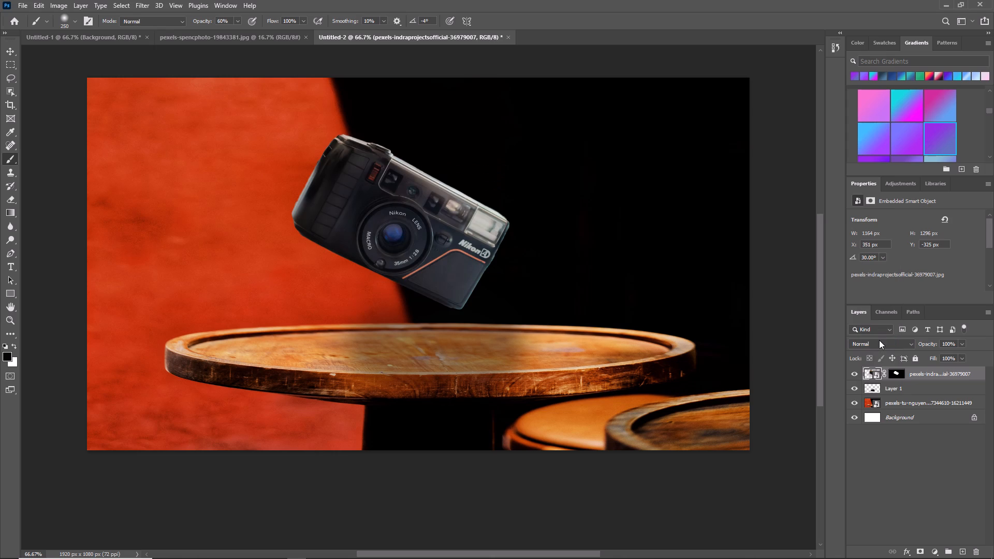
# Set the Nikon camera layer's rotation angle to -20°.
pyautogui.click(866, 258)
pyautogui.press('BackSpace')
pyautogui.press('BackSpace')
pyautogui.press('-')
pyautogui.press('2')
pyautogui.press('0')
pyautogui.press('Return')
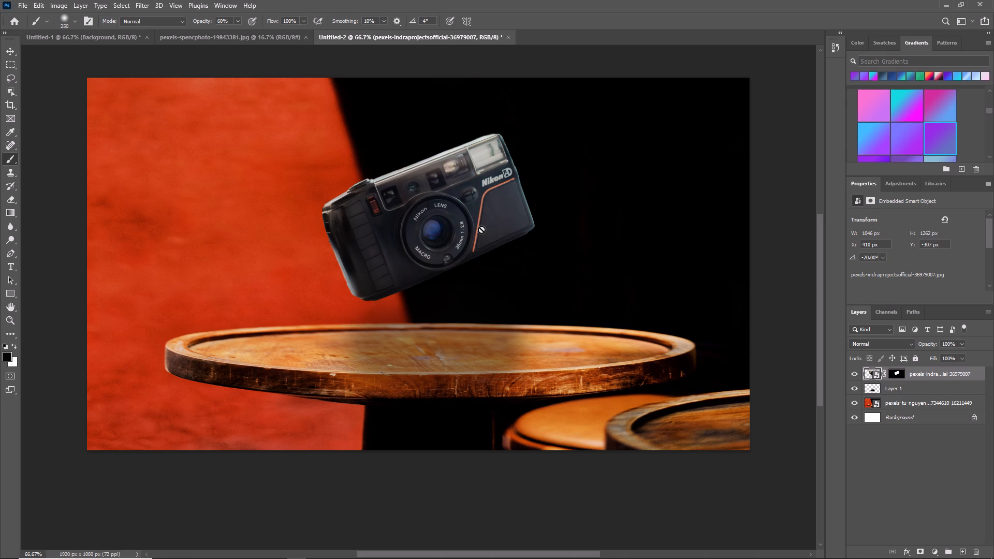
# Move the tilted camera about 201 px to the left and 33 px down, so it floats just above the table.
pyautogui.press('v')
pyautogui.moveTo(473, 227); pyautogui.dragTo(413, 246)
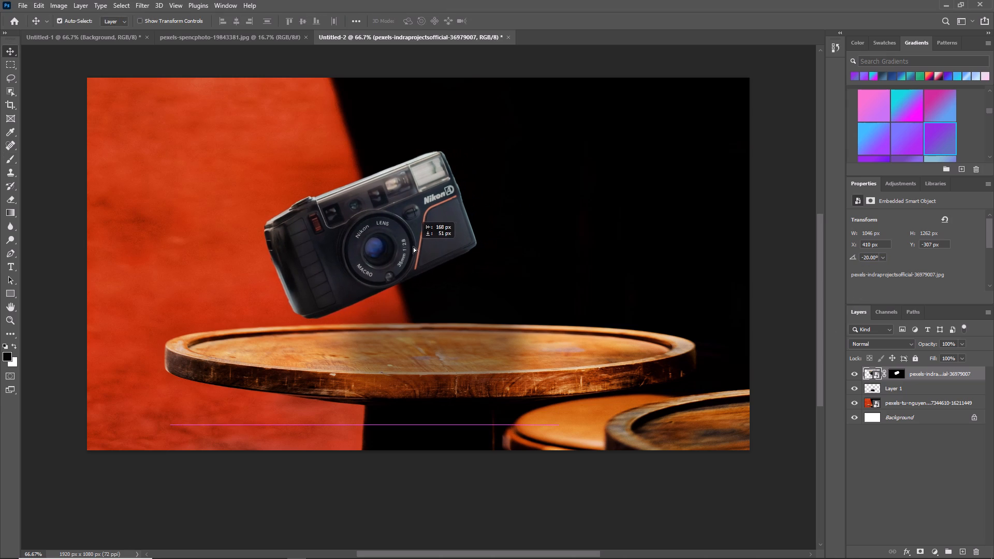
pyautogui.moveTo(413, 246); pyautogui.dragTo(403, 239)
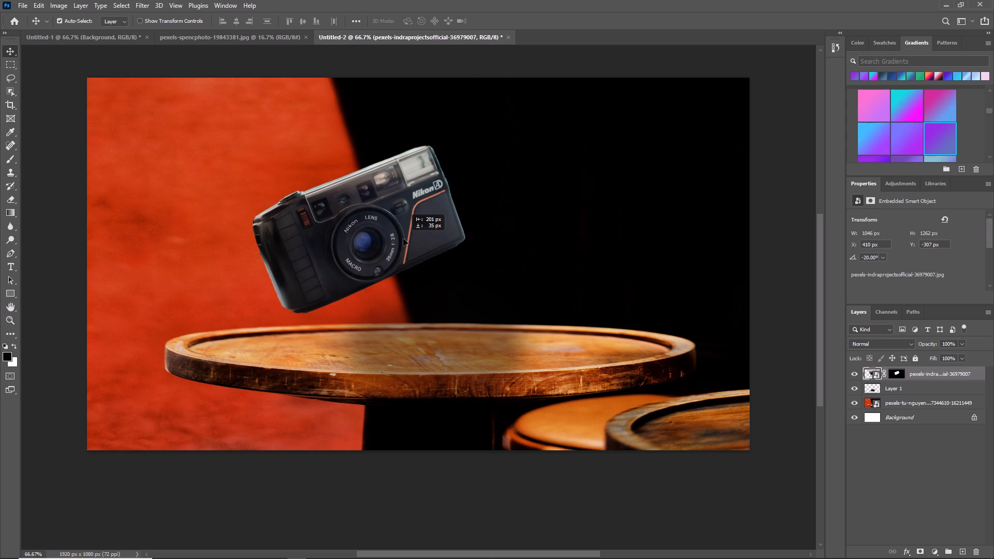
pyautogui.moveTo(403, 239); pyautogui.dragTo(403, 238)
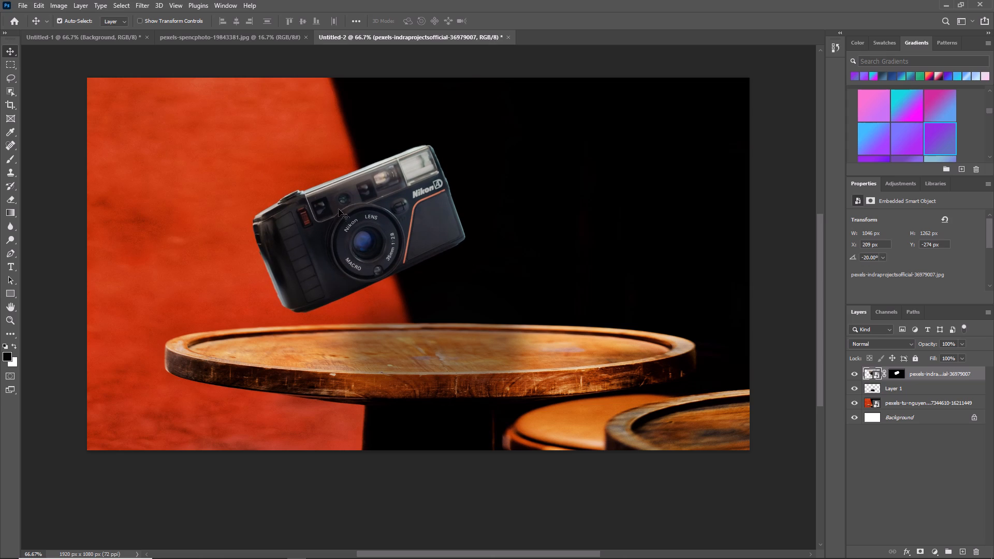
# Open the export options for the finished composite.
pyautogui.click(14, 9)
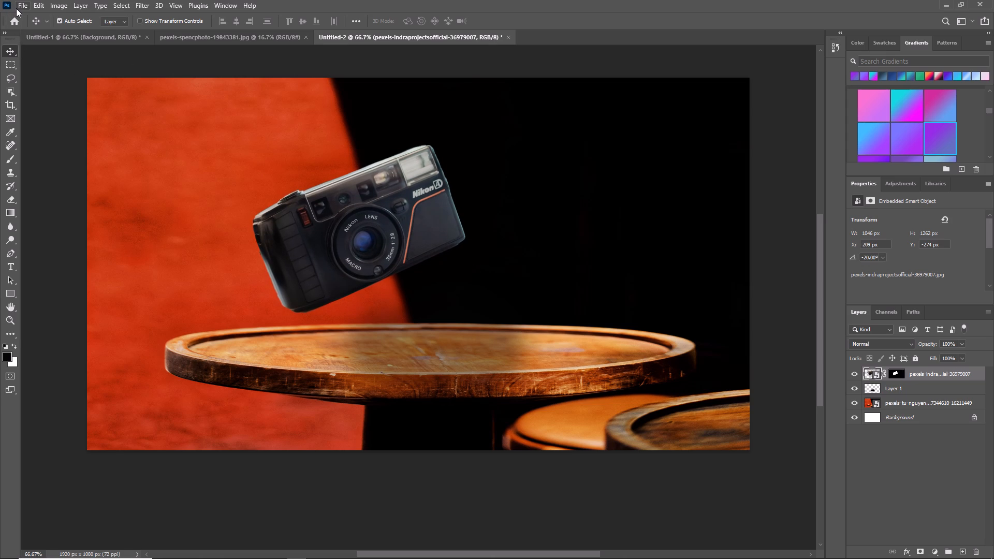
pyautogui.click(16, 8)
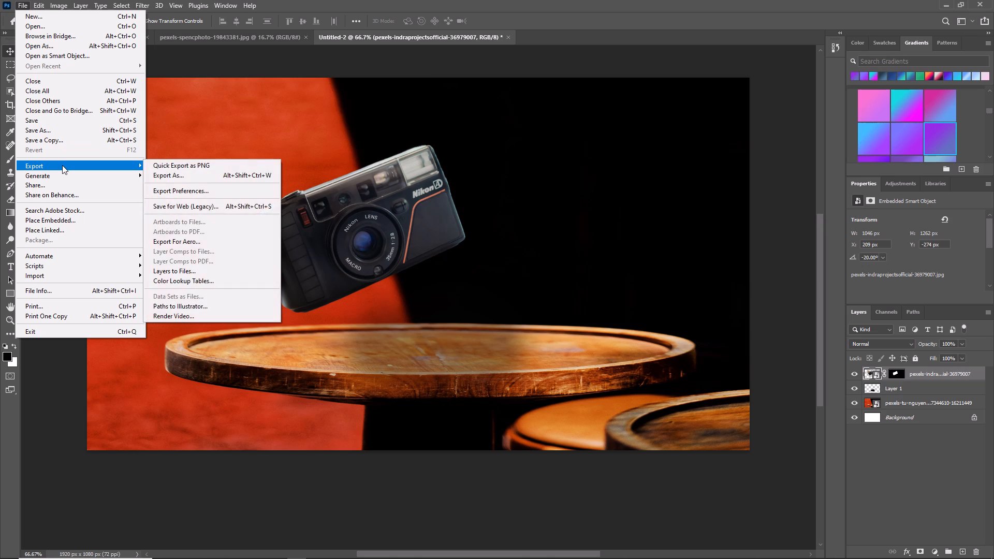